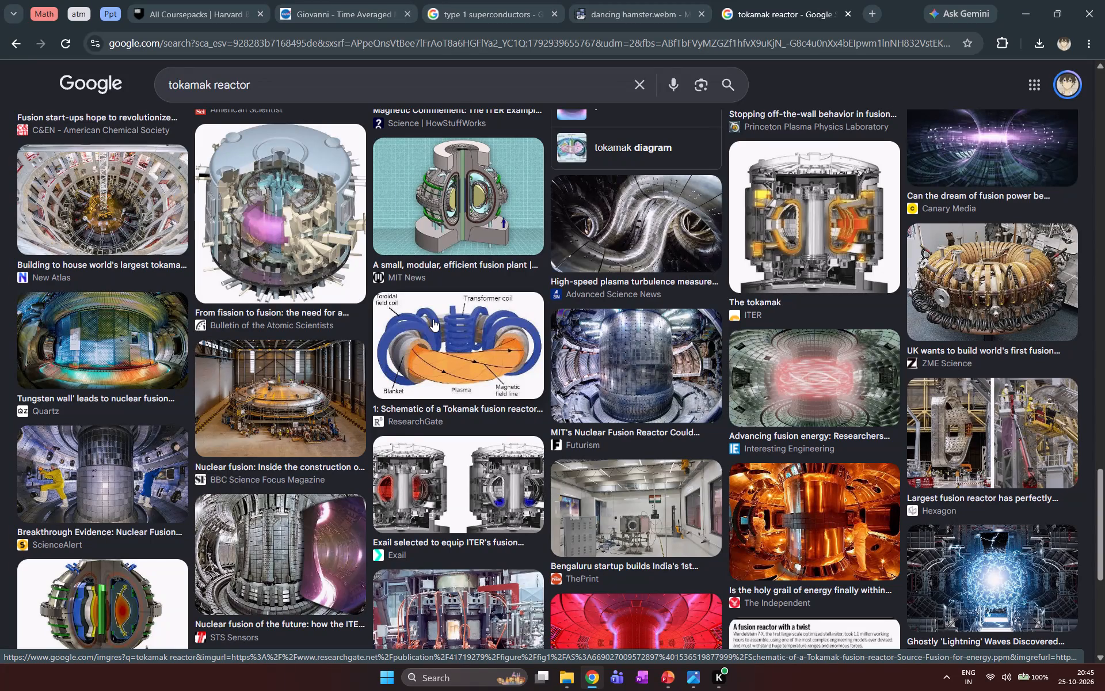
Switch to the ezgif page holding dancing hamster.webm and open the video in the Add sound tool.
{"action": "left_click", "coordinate": [618, 0]}
{"action": "scroll", "coordinate": [468, 372], "scroll_direction": "down", "scroll_amount": 5}
{"action": "scroll", "coordinate": [592, 366], "scroll_direction": "down", "scroll_amount": 5}
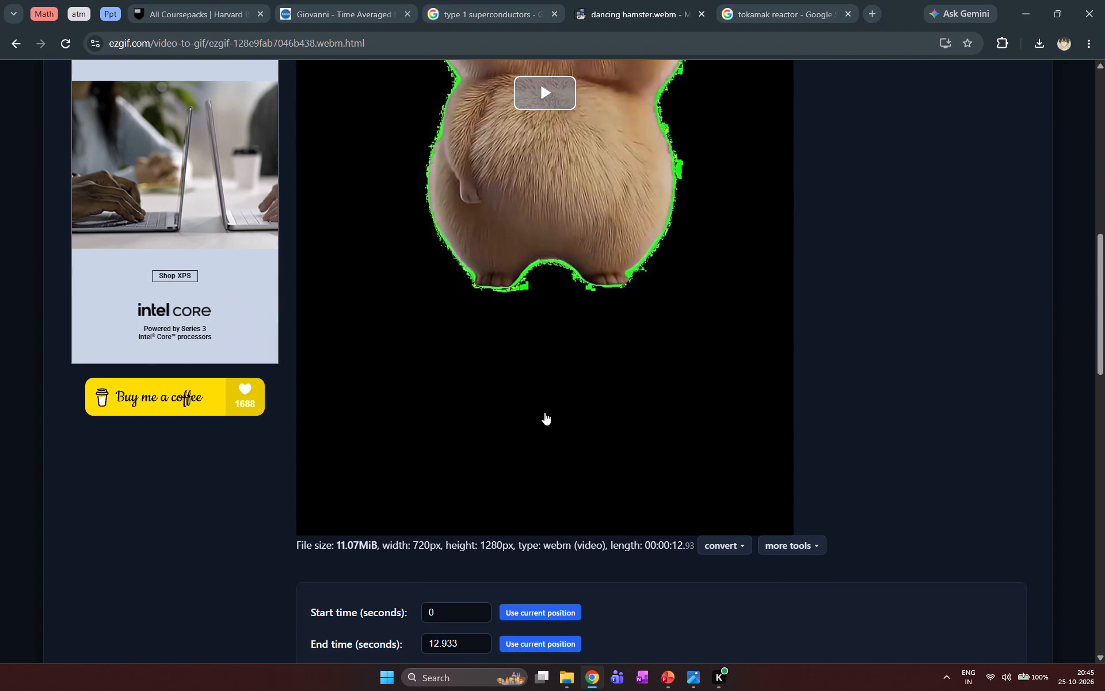
{"action": "scroll", "coordinate": [502, 574], "scroll_direction": "down", "scroll_amount": 1}
{"action": "scroll", "coordinate": [622, 521], "scroll_direction": "down", "scroll_amount": 1}
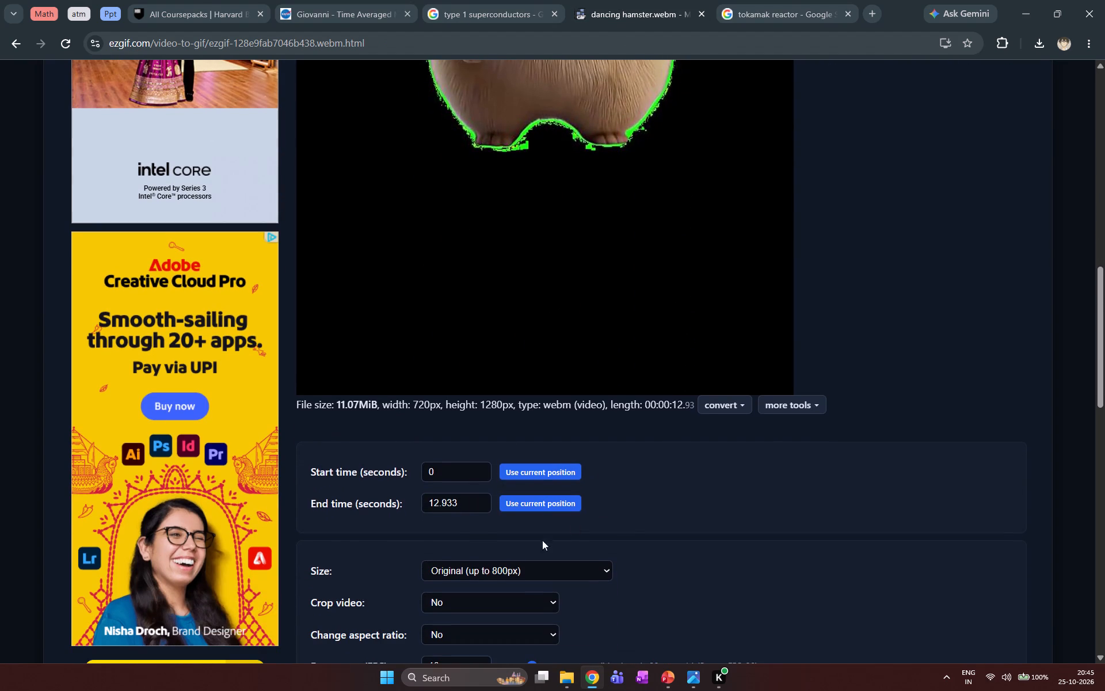
{"action": "scroll", "coordinate": [532, 527], "scroll_direction": "down", "scroll_amount": 5}
{"action": "scroll", "coordinate": [540, 519], "scroll_direction": "up", "scroll_amount": 16}
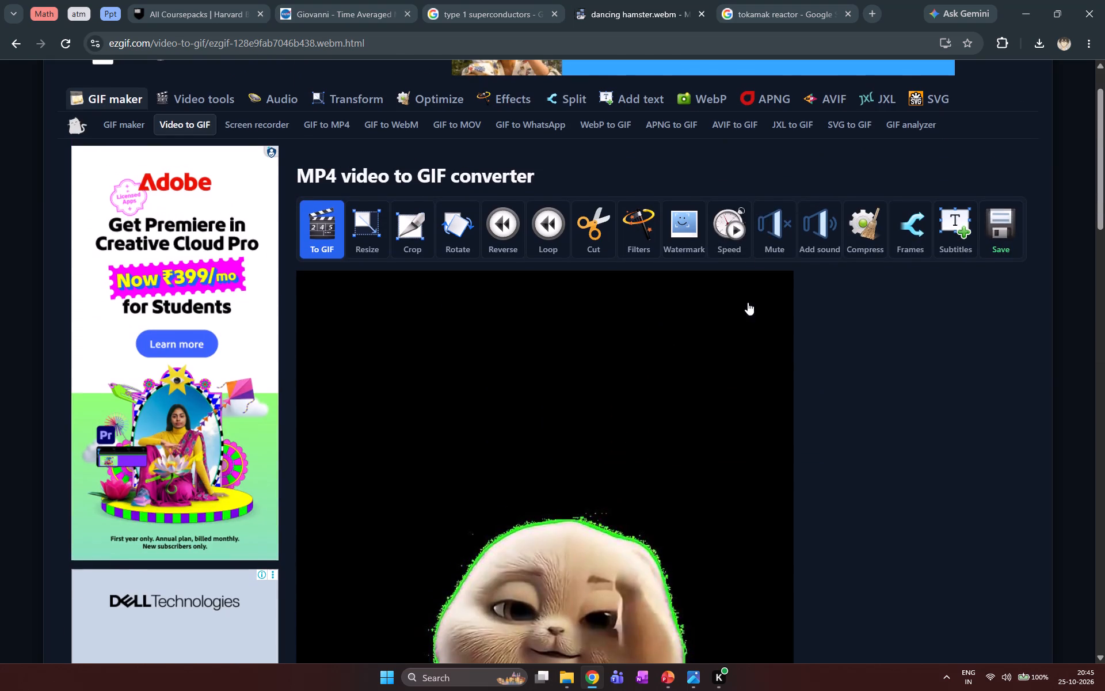
{"action": "left_click", "coordinate": [809, 226]}
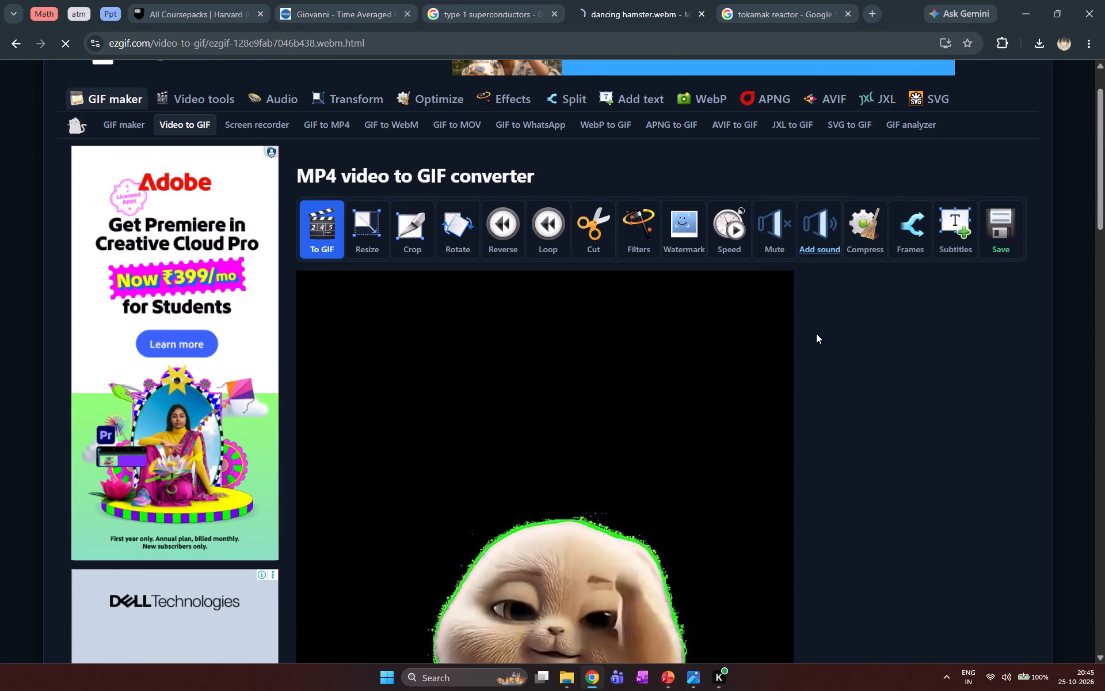
Play the dancing hamster video preview to check its picture and sound.
{"action": "scroll", "coordinate": [888, 423], "scroll_direction": "down", "scroll_amount": 6}
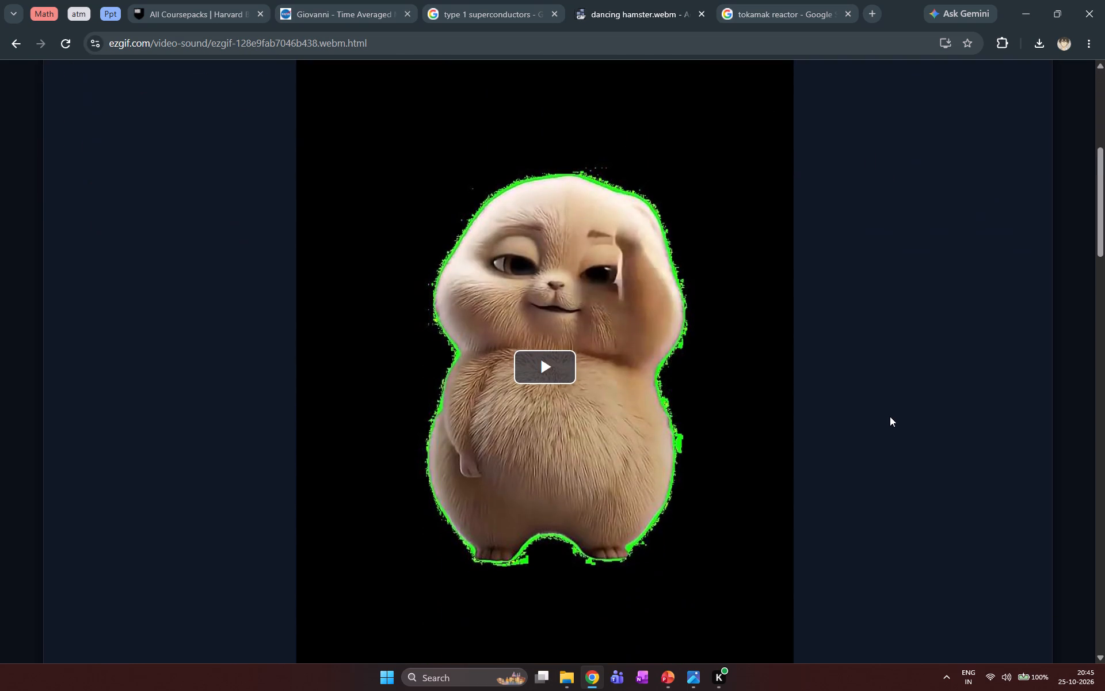
{"action": "scroll", "coordinate": [886, 425], "scroll_direction": "down", "scroll_amount": 2}
{"action": "left_click", "coordinate": [552, 209]}
{"action": "scroll", "coordinate": [678, 294], "scroll_direction": "down", "scroll_amount": 3}
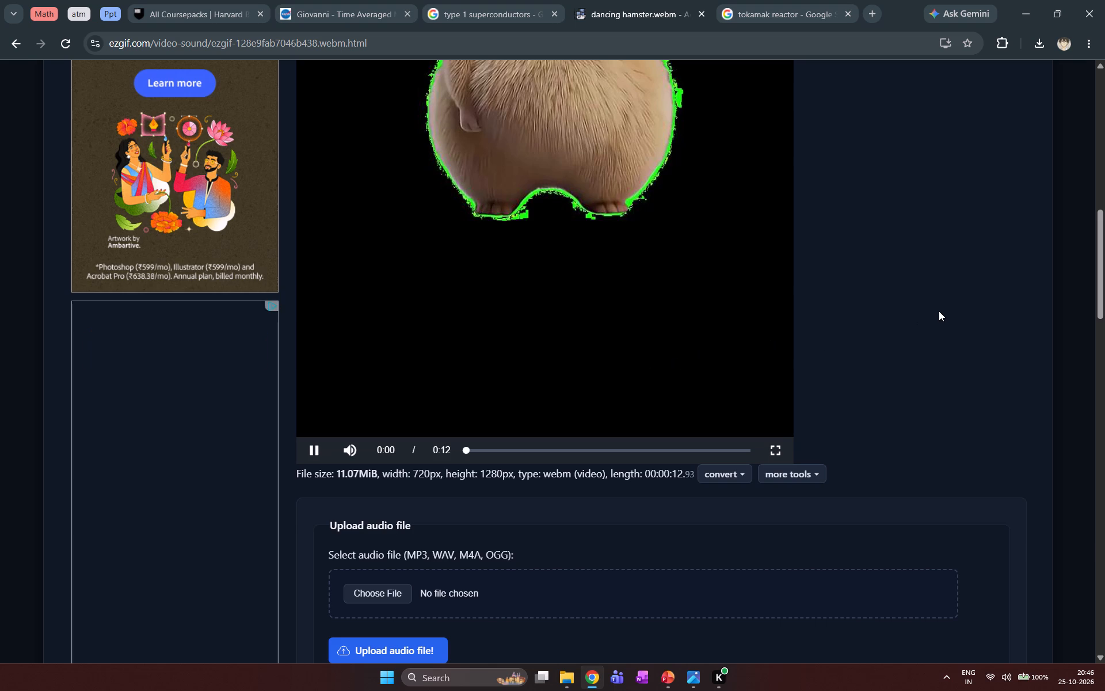
{"action": "scroll", "coordinate": [942, 308], "scroll_direction": "up", "scroll_amount": 4}
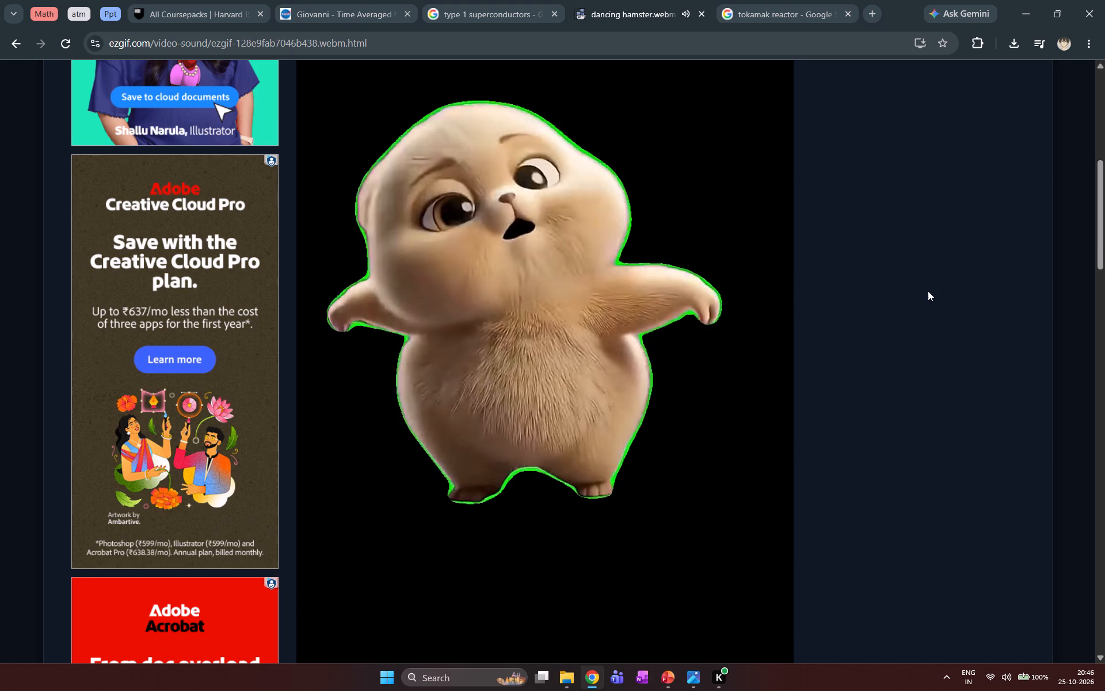
{"action": "scroll", "coordinate": [916, 314], "scroll_direction": "up", "scroll_amount": 2}
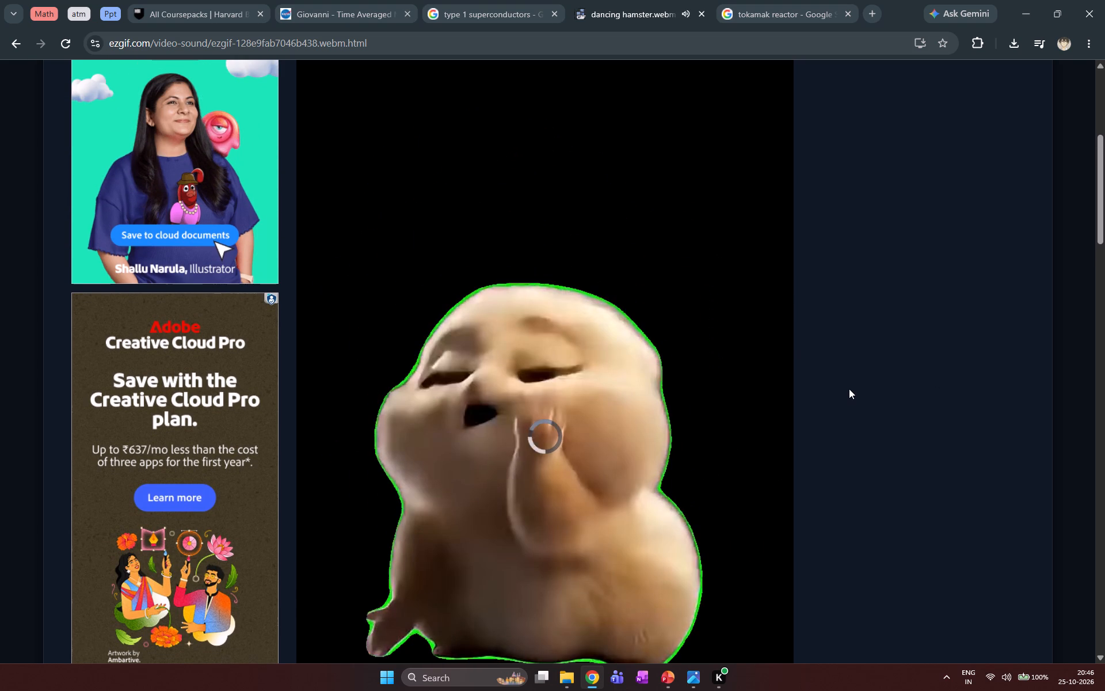
Save the hamster video from ezgif to the Downloads folder as a WEBM file under the suggested name.
{"action": "scroll", "coordinate": [849, 389], "scroll_direction": "up", "scroll_amount": 4}
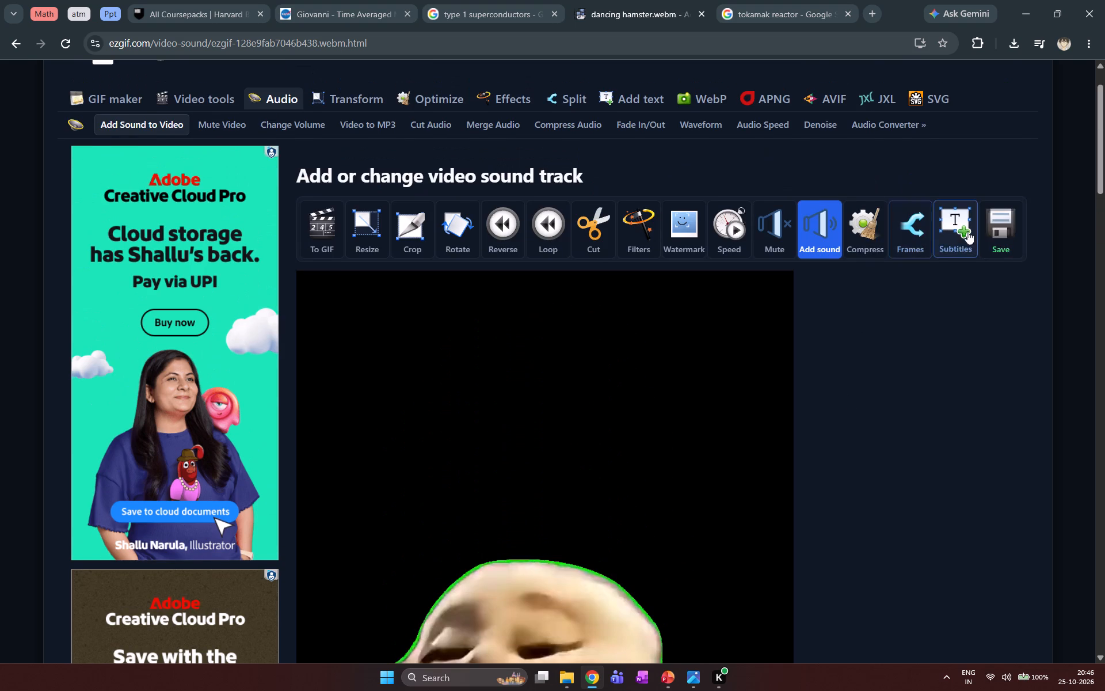
{"action": "left_click", "coordinate": [997, 221]}
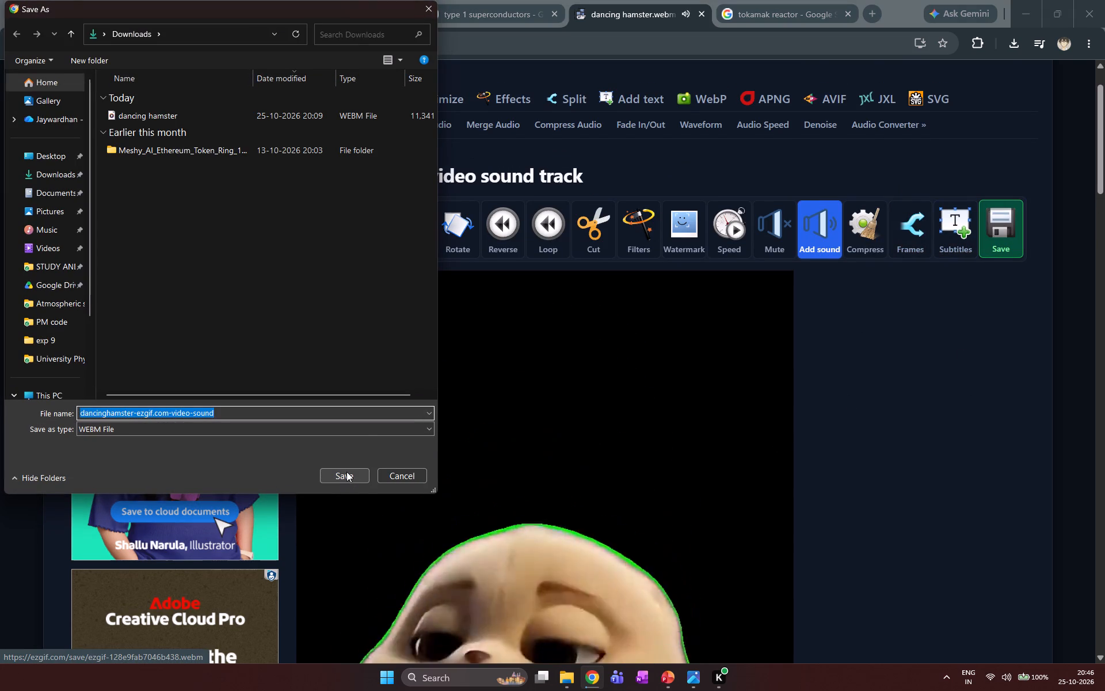
{"action": "left_click", "coordinate": [346, 472]}
Replay the hamster video preview from the beginning and pause it shortly after the start.
{"action": "scroll", "coordinate": [603, 425], "scroll_direction": "down", "scroll_amount": 5}
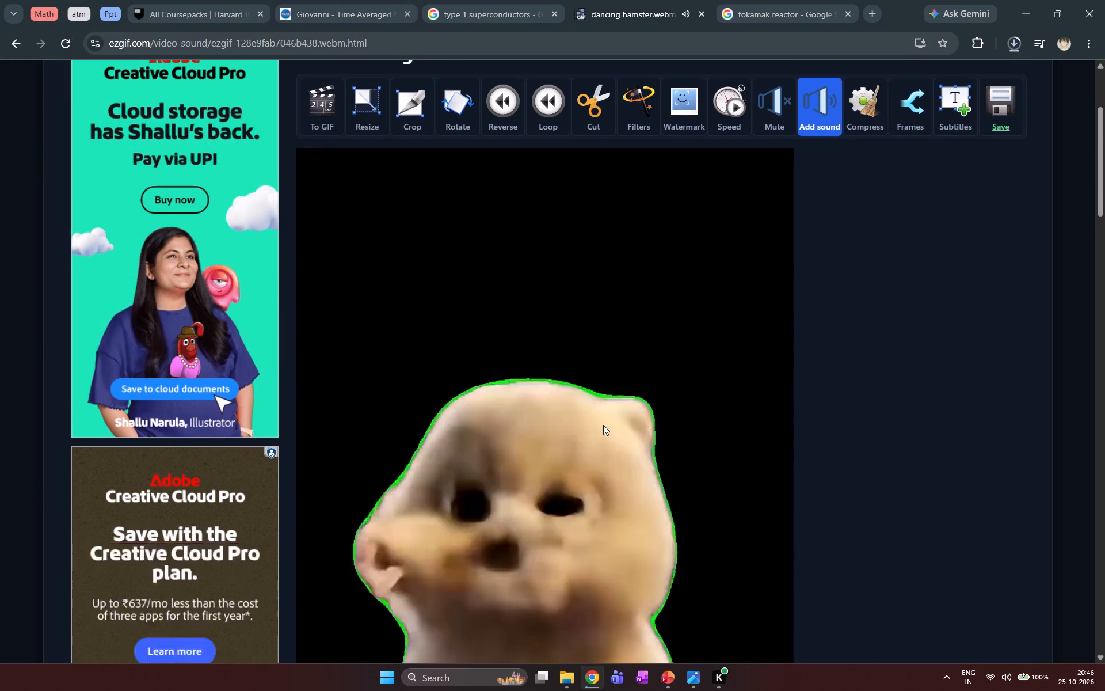
{"action": "scroll", "coordinate": [591, 411], "scroll_direction": "down", "scroll_amount": 3}
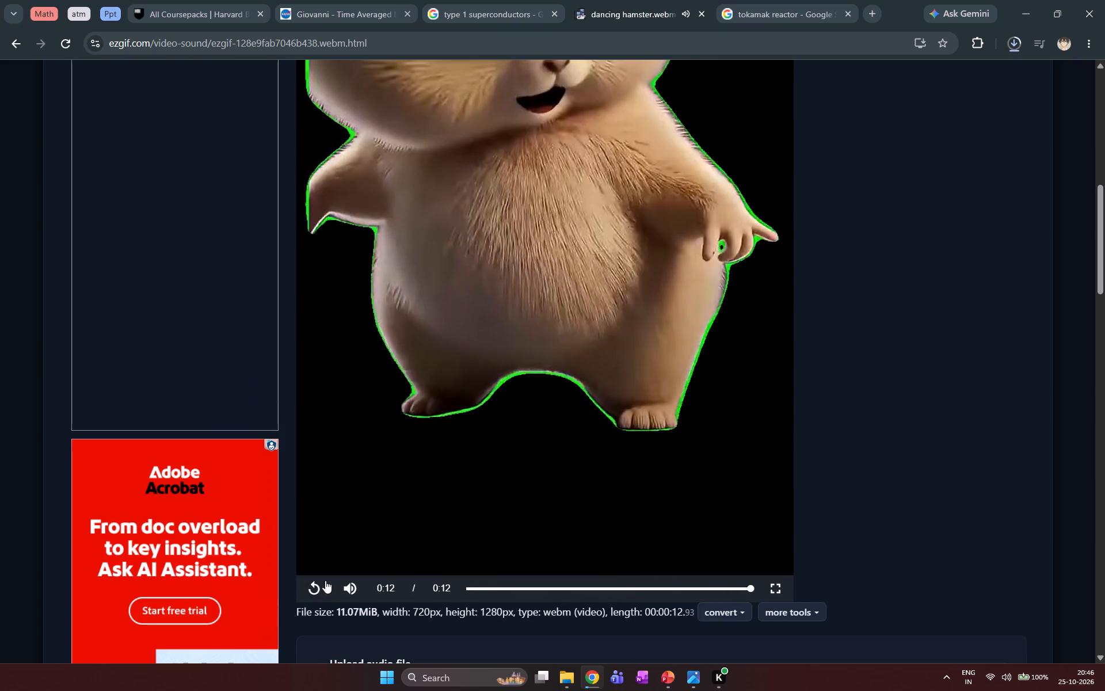
{"action": "left_click", "coordinate": [322, 580]}
{"action": "left_click", "coordinate": [313, 584]}
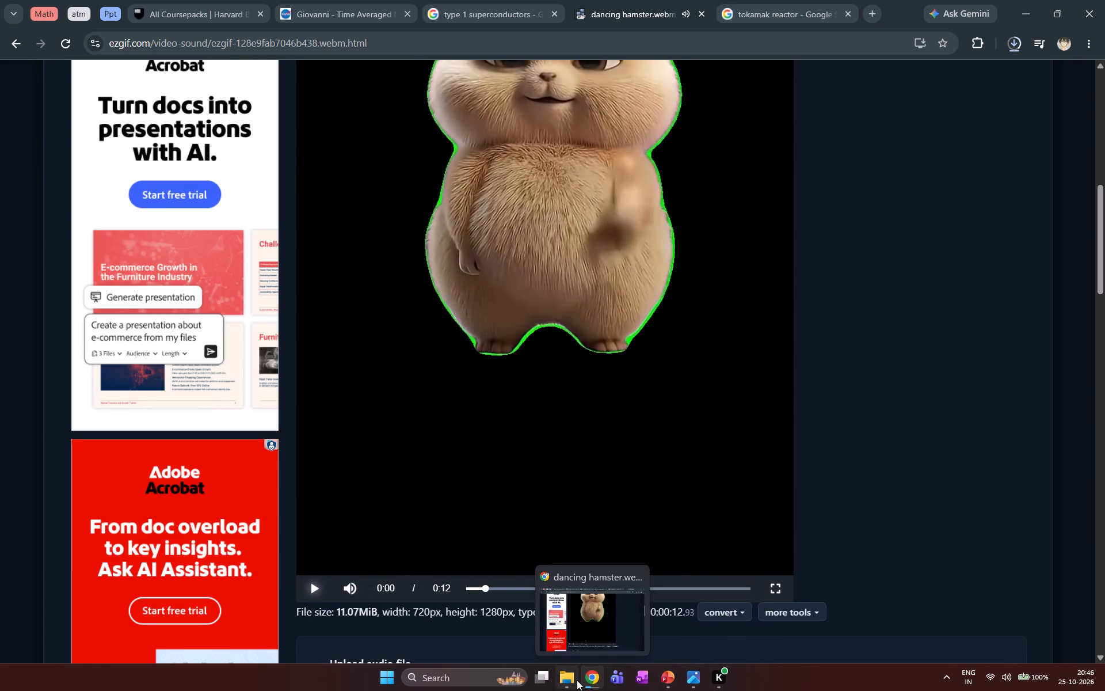
Switch to the High-Temperature Superconducting Magnets presentation in PowerPoint and go to the THANK YOU slide, slide 17.
{"action": "left_click", "coordinate": [673, 668]}
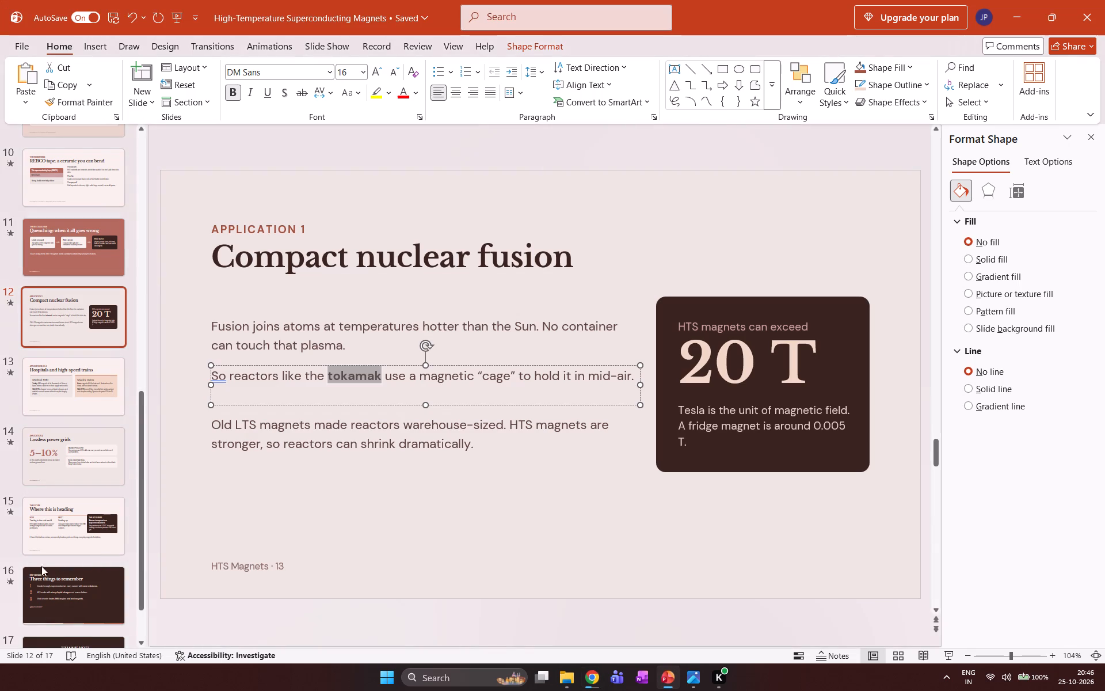
{"action": "scroll", "coordinate": [40, 576], "scroll_direction": "down", "scroll_amount": 6}
{"action": "scroll", "coordinate": [56, 565], "scroll_direction": "up", "scroll_amount": 1}
{"action": "scroll", "coordinate": [57, 564], "scroll_direction": "down", "scroll_amount": 5}
{"action": "left_click", "coordinate": [75, 589]}
{"action": "right_click", "coordinate": [388, 443]}
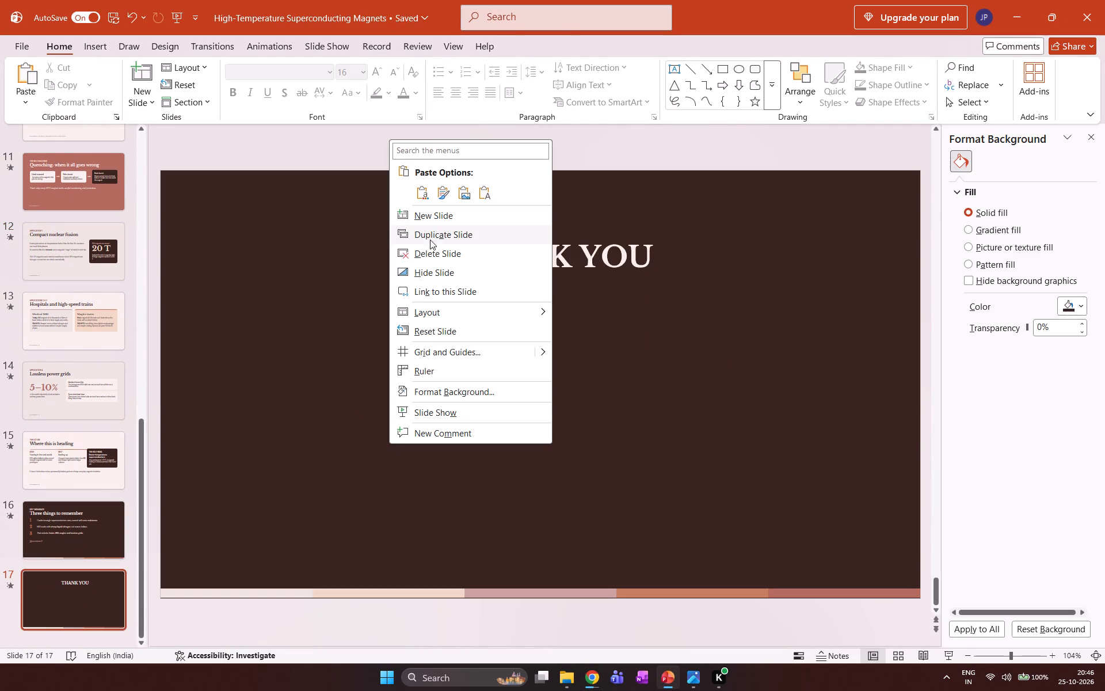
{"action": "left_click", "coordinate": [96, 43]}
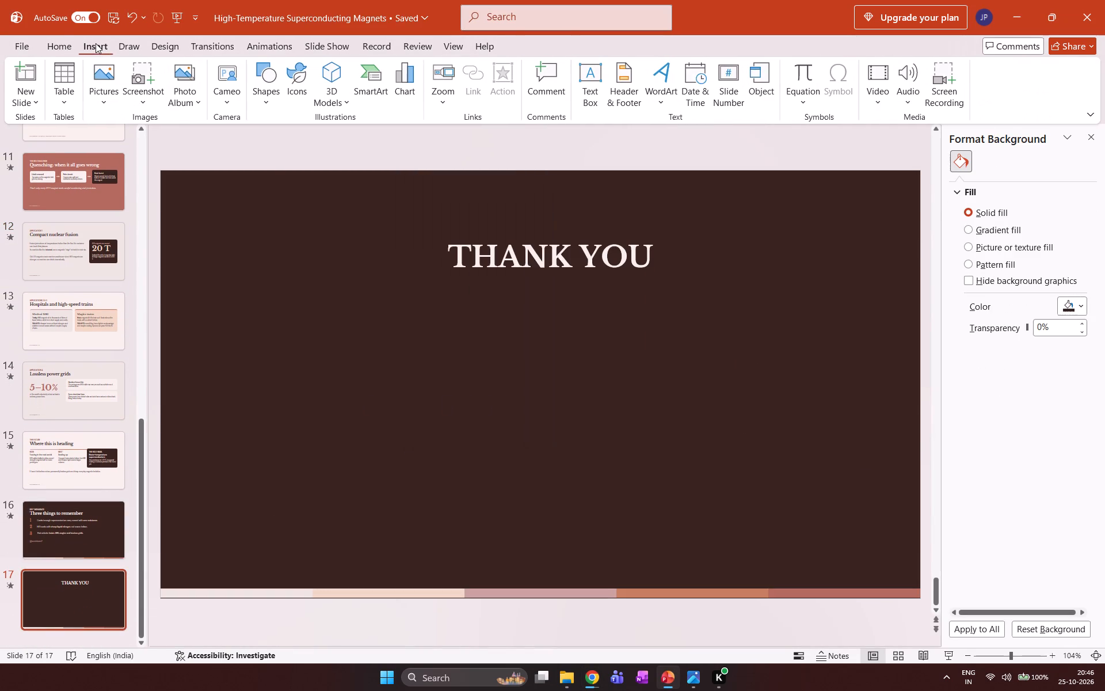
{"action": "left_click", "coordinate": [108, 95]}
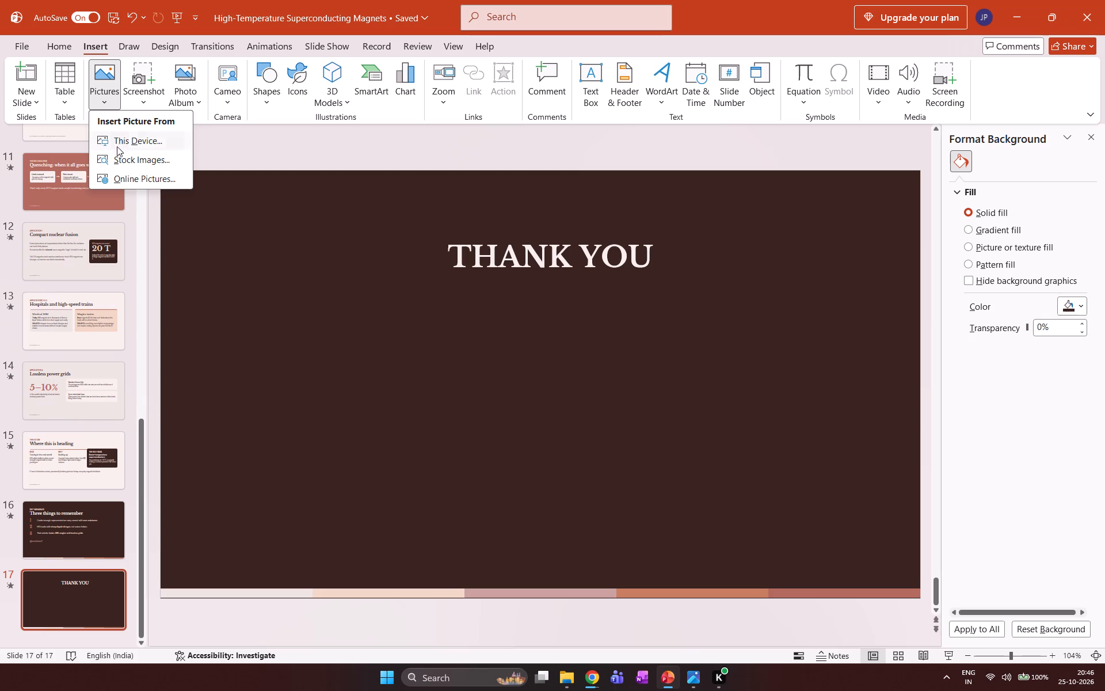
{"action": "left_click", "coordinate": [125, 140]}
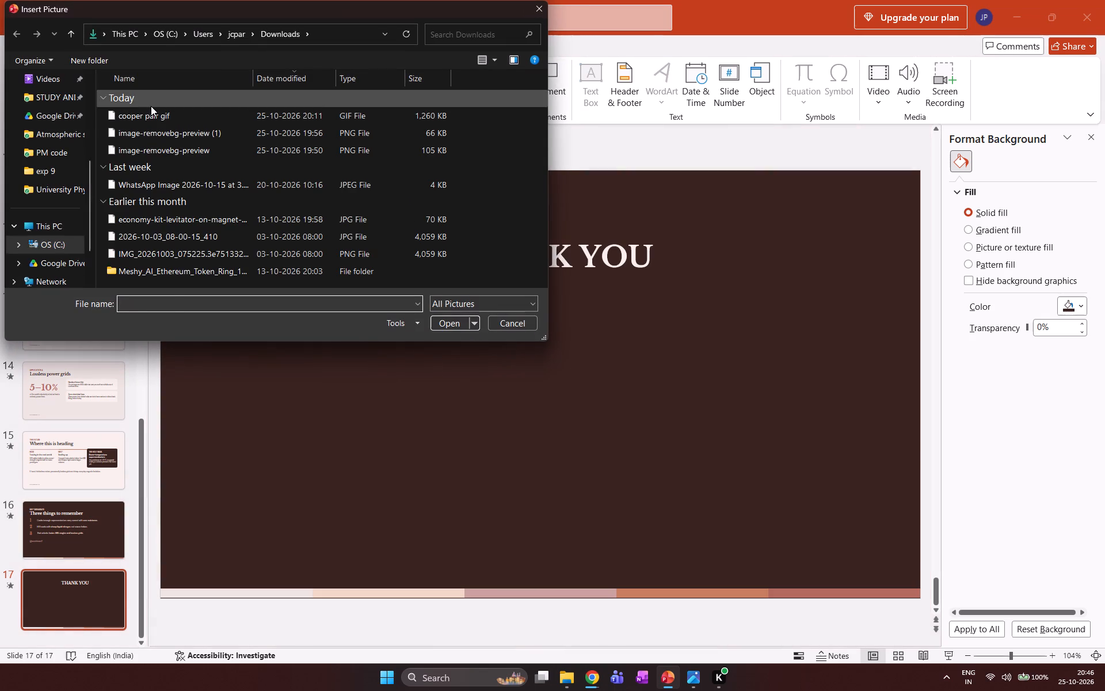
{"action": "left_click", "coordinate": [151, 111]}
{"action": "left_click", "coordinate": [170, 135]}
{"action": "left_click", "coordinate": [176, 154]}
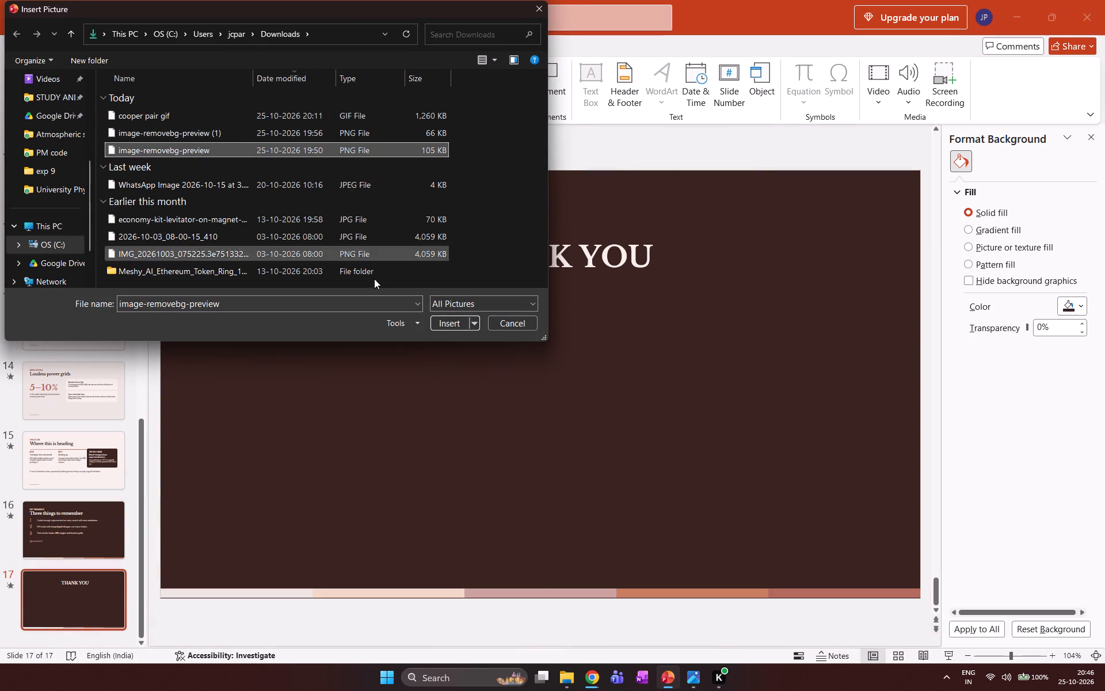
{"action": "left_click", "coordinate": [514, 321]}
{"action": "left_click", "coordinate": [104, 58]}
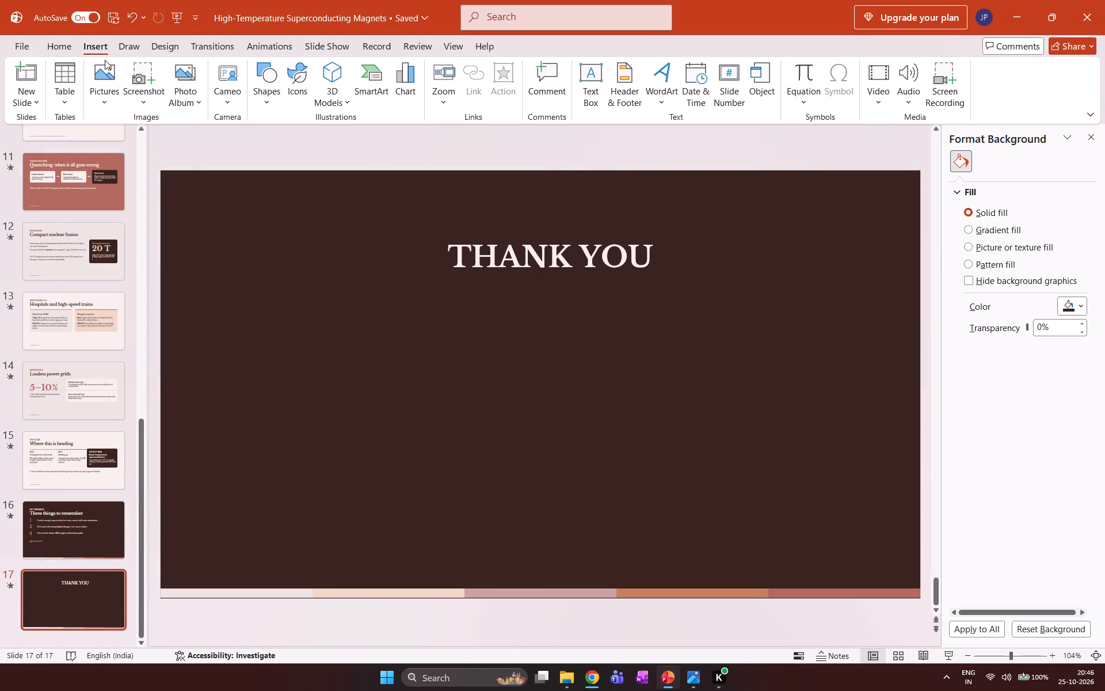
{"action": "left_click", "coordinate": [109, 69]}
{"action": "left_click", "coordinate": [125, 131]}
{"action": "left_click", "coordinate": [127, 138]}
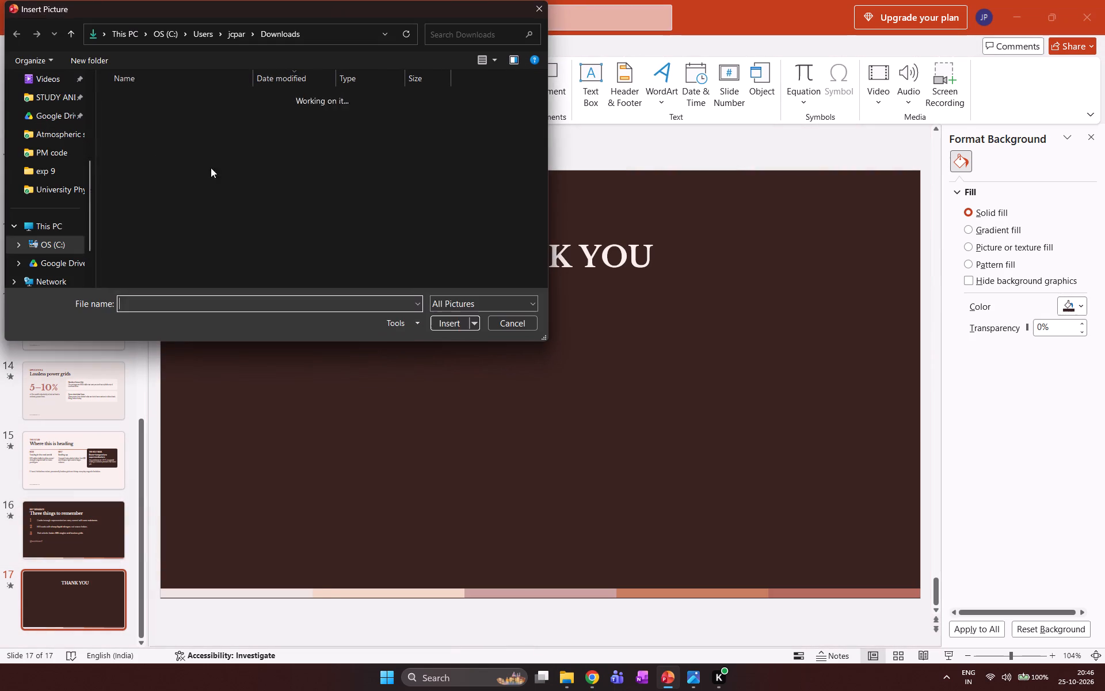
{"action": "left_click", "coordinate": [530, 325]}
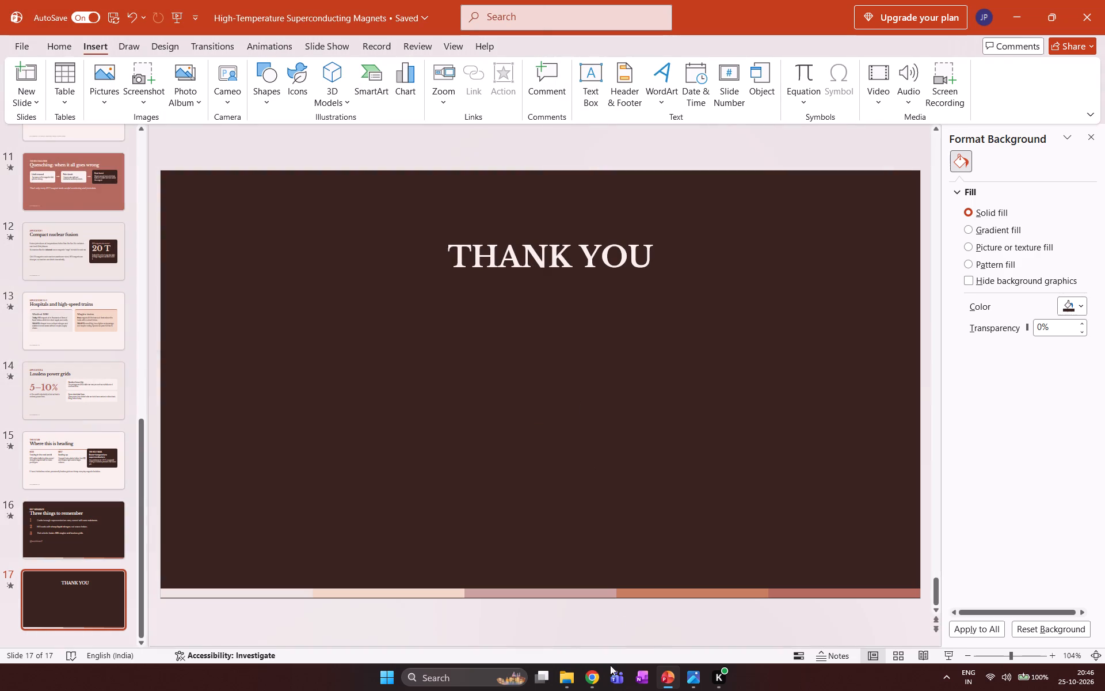
Switch back to Chrome and check the list of recent downloads for the saved hamster video.
{"action": "left_click", "coordinate": [585, 685]}
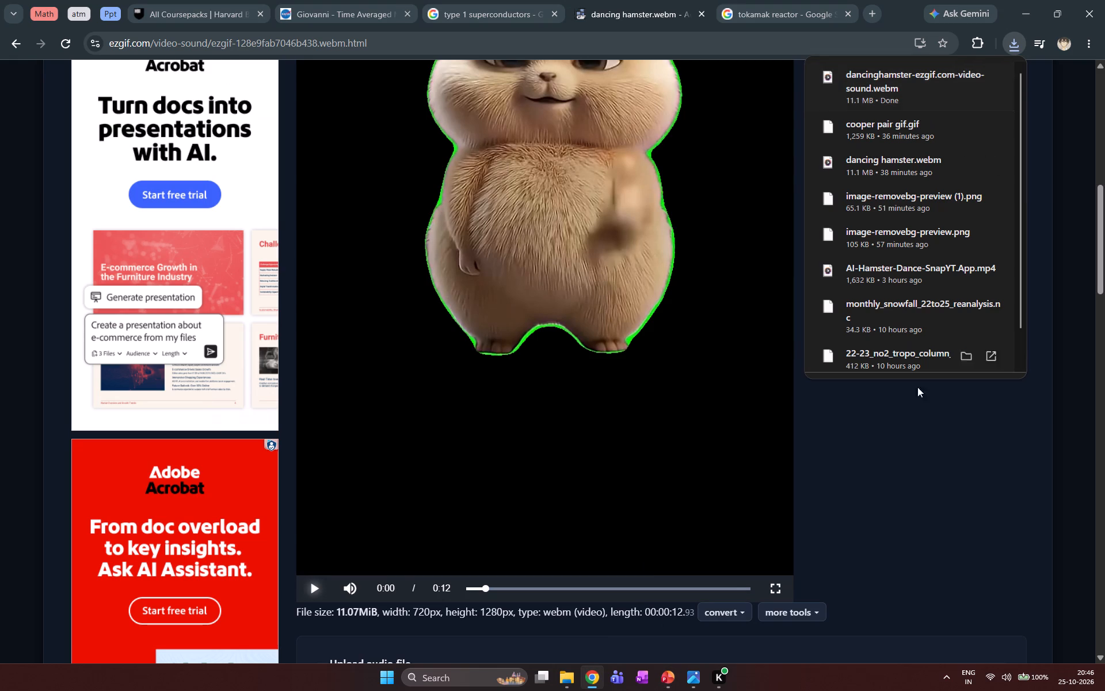
{"action": "left_click", "coordinate": [919, 423]}
In the audio mixing options, set Original audio to Keep original audio (mix).
{"action": "scroll", "coordinate": [900, 426], "scroll_direction": "down", "scroll_amount": 7}
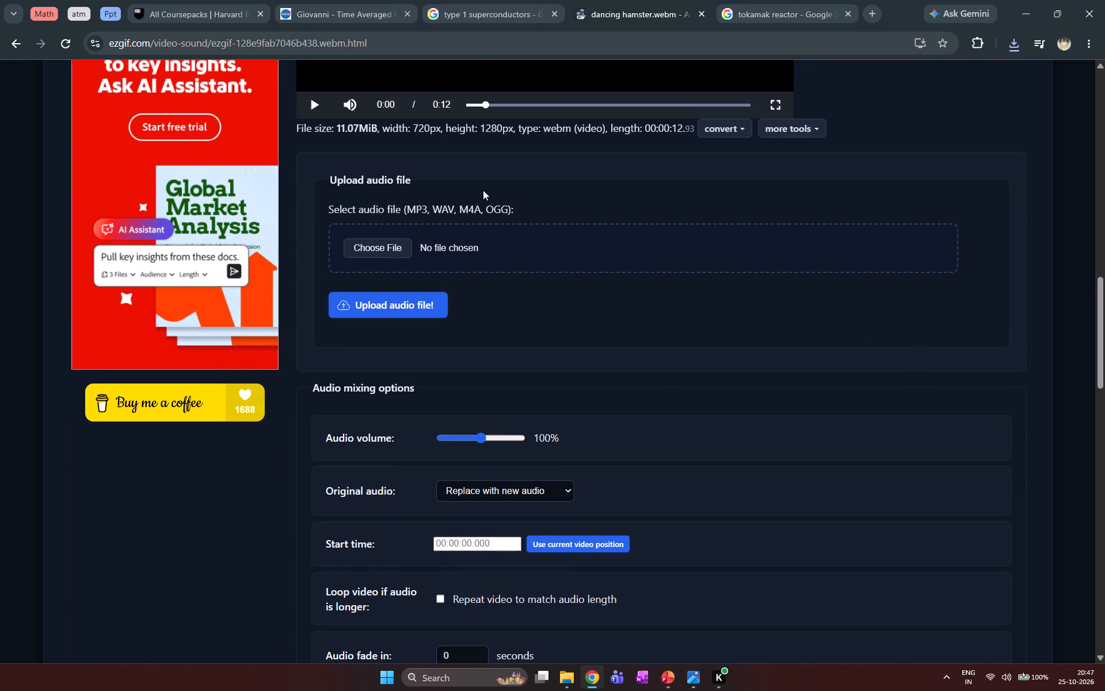
{"action": "scroll", "coordinate": [487, 206], "scroll_direction": "down", "scroll_amount": 1}
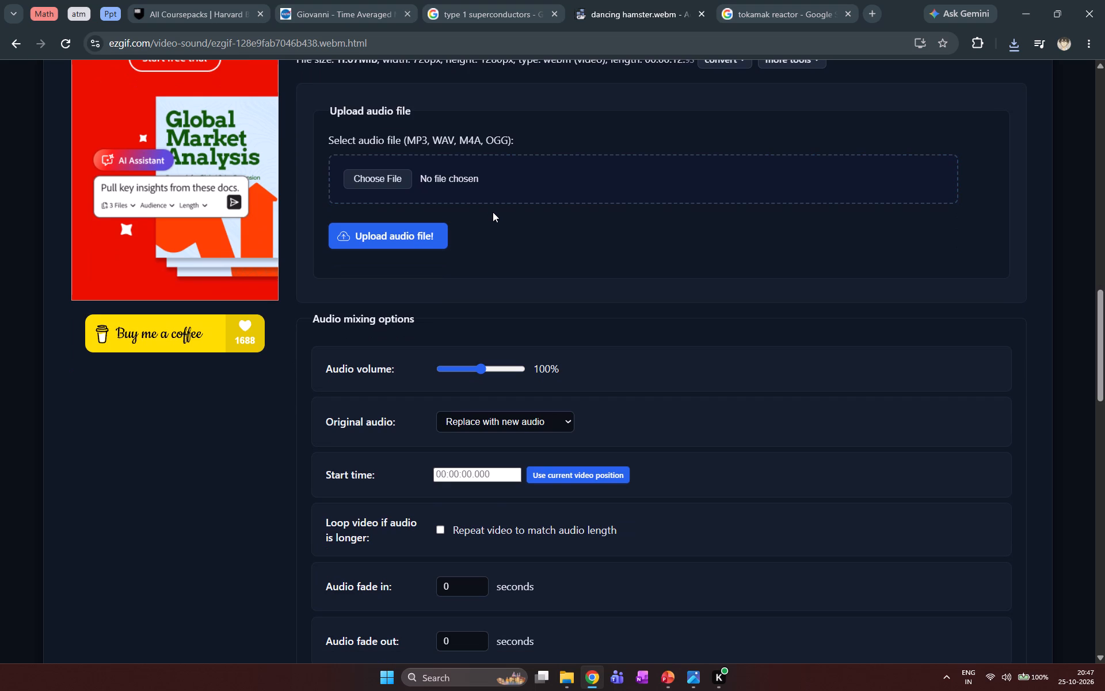
{"action": "scroll", "coordinate": [494, 229], "scroll_direction": "down", "scroll_amount": 2}
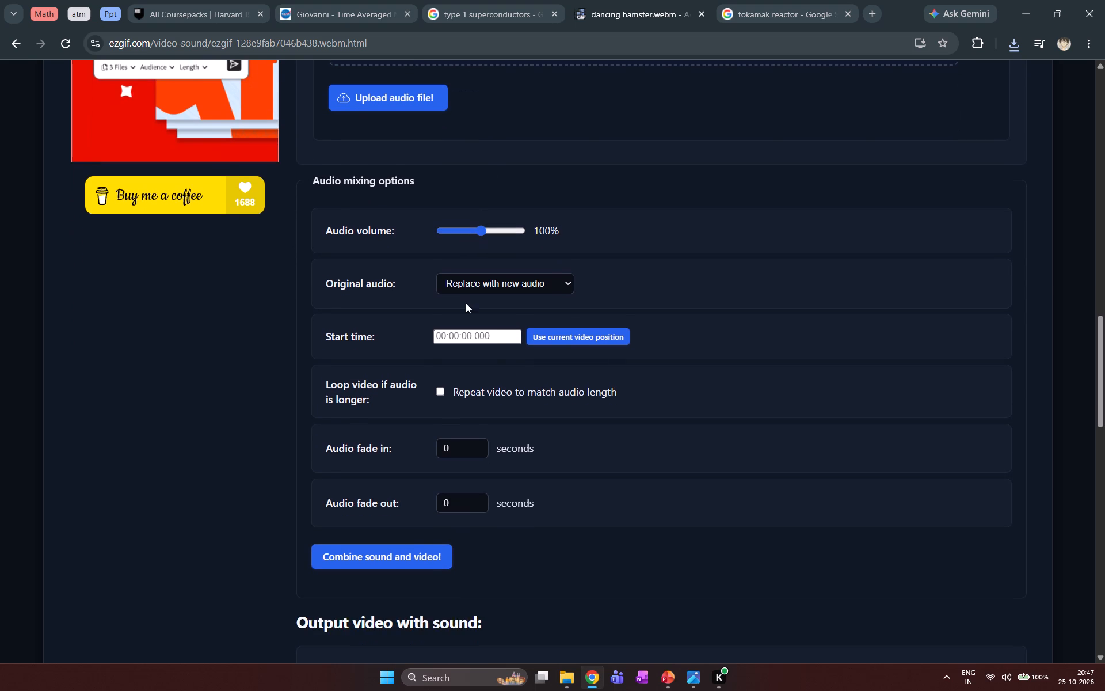
{"action": "scroll", "coordinate": [468, 316], "scroll_direction": "down", "scroll_amount": 1}
{"action": "scroll", "coordinate": [409, 271], "scroll_direction": "down", "scroll_amount": 1}
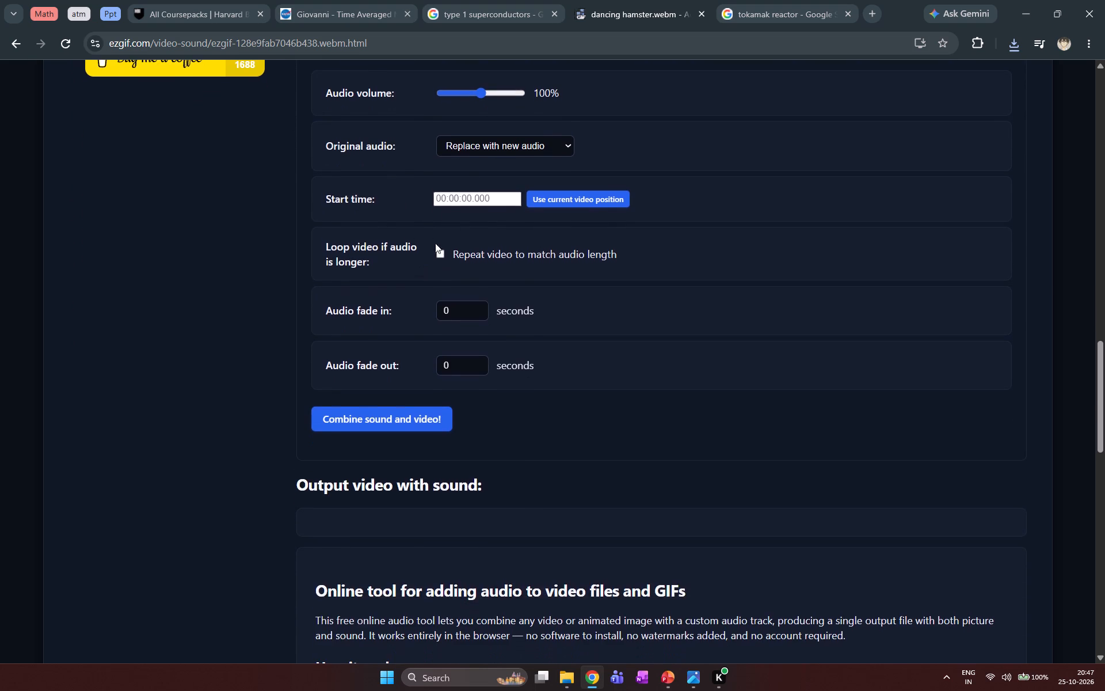
{"action": "scroll", "coordinate": [525, 155], "scroll_direction": "up", "scroll_amount": 3}
{"action": "scroll", "coordinate": [549, 207], "scroll_direction": "up", "scroll_amount": 3}
{"action": "scroll", "coordinate": [548, 212], "scroll_direction": "down", "scroll_amount": 6}
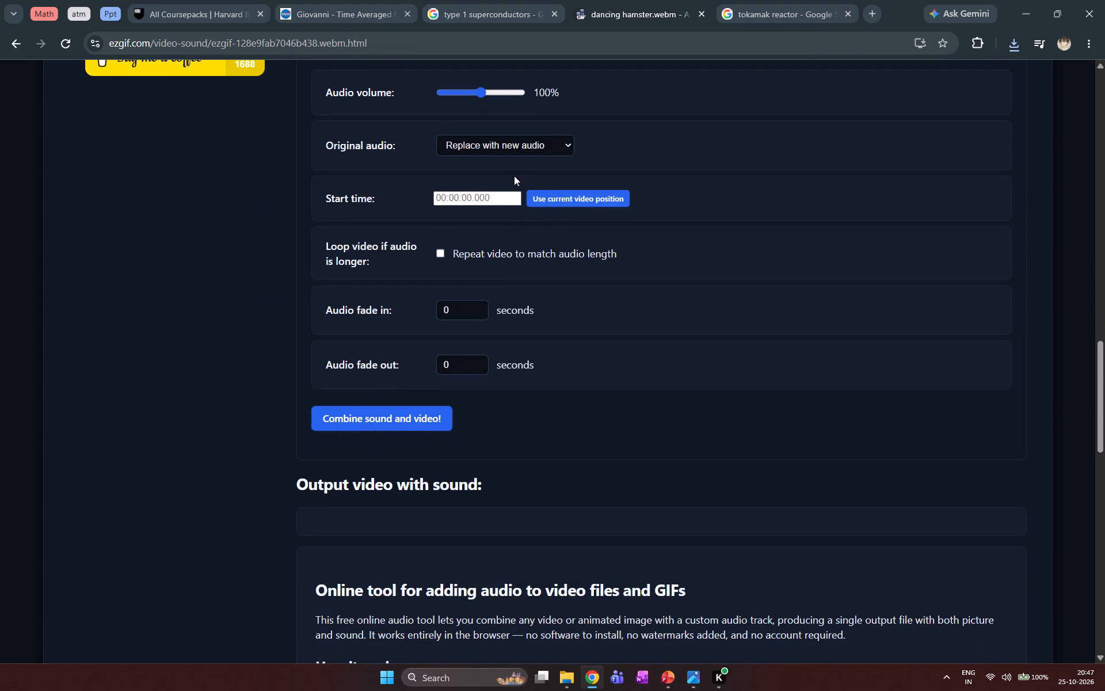
{"action": "left_click", "coordinate": [537, 145]}
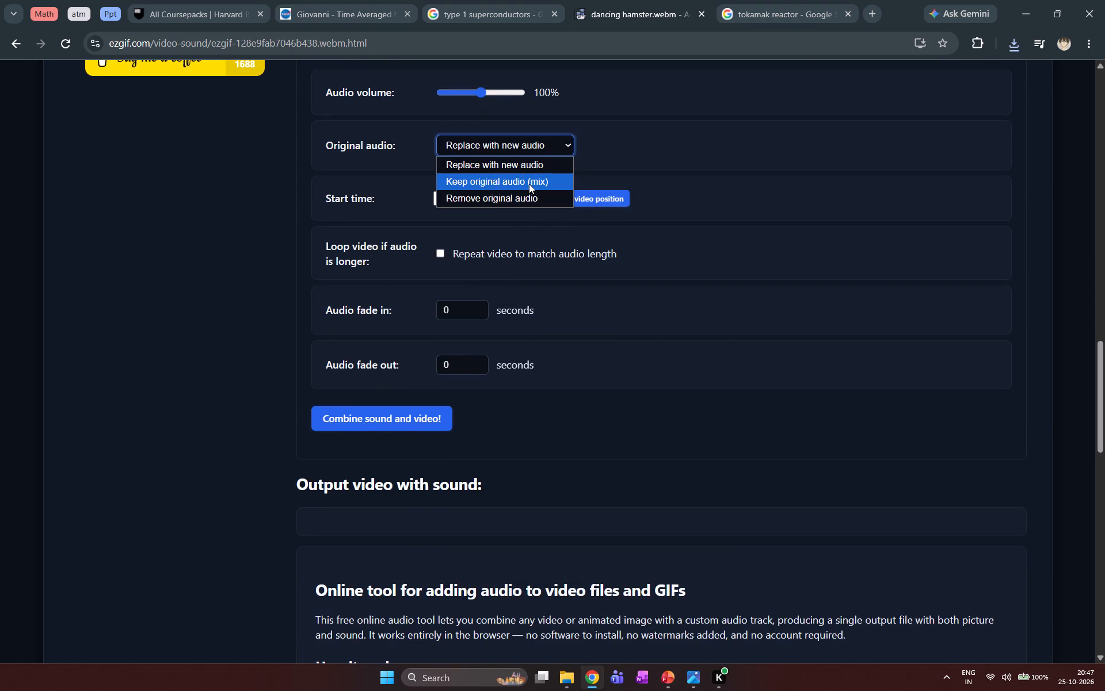
{"action": "left_click", "coordinate": [529, 184]}
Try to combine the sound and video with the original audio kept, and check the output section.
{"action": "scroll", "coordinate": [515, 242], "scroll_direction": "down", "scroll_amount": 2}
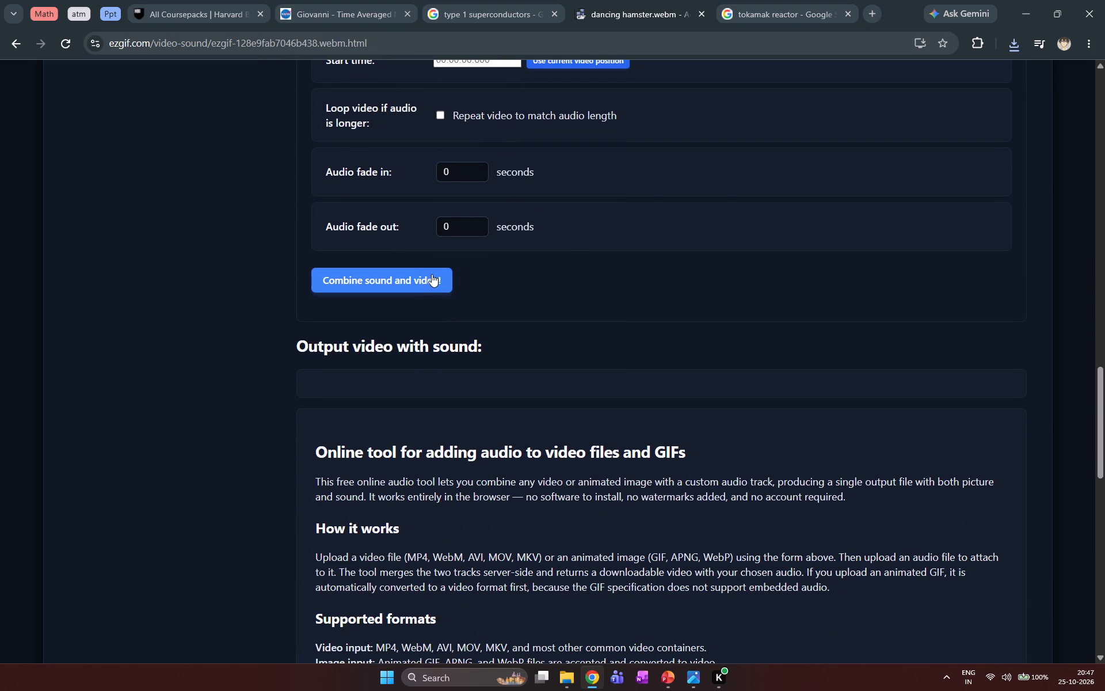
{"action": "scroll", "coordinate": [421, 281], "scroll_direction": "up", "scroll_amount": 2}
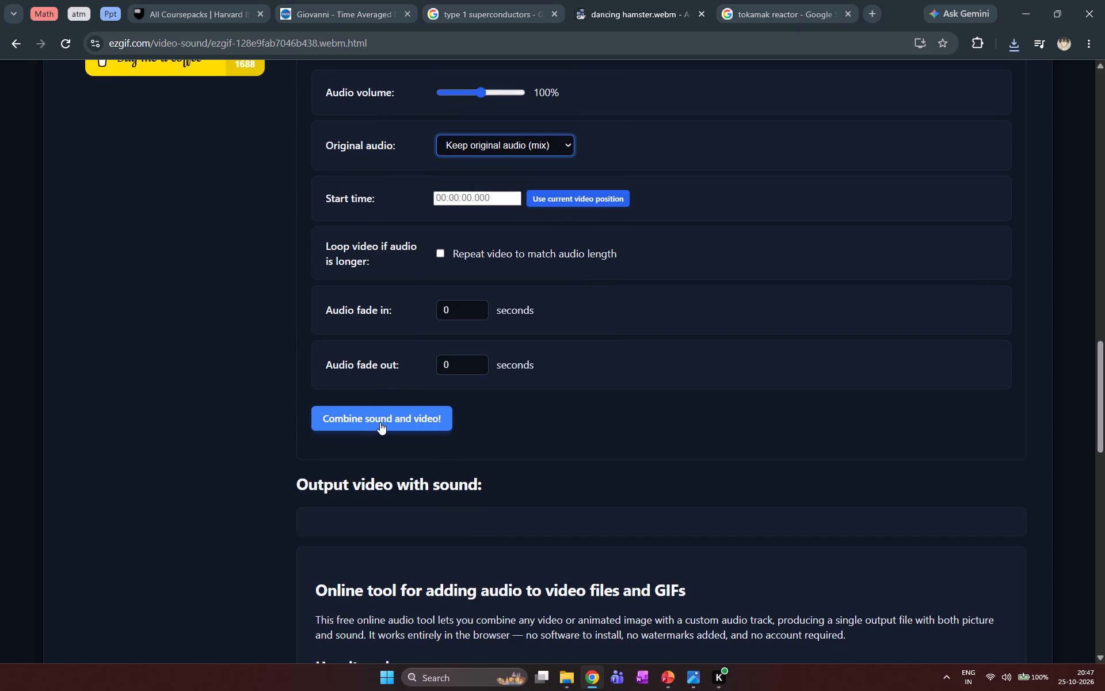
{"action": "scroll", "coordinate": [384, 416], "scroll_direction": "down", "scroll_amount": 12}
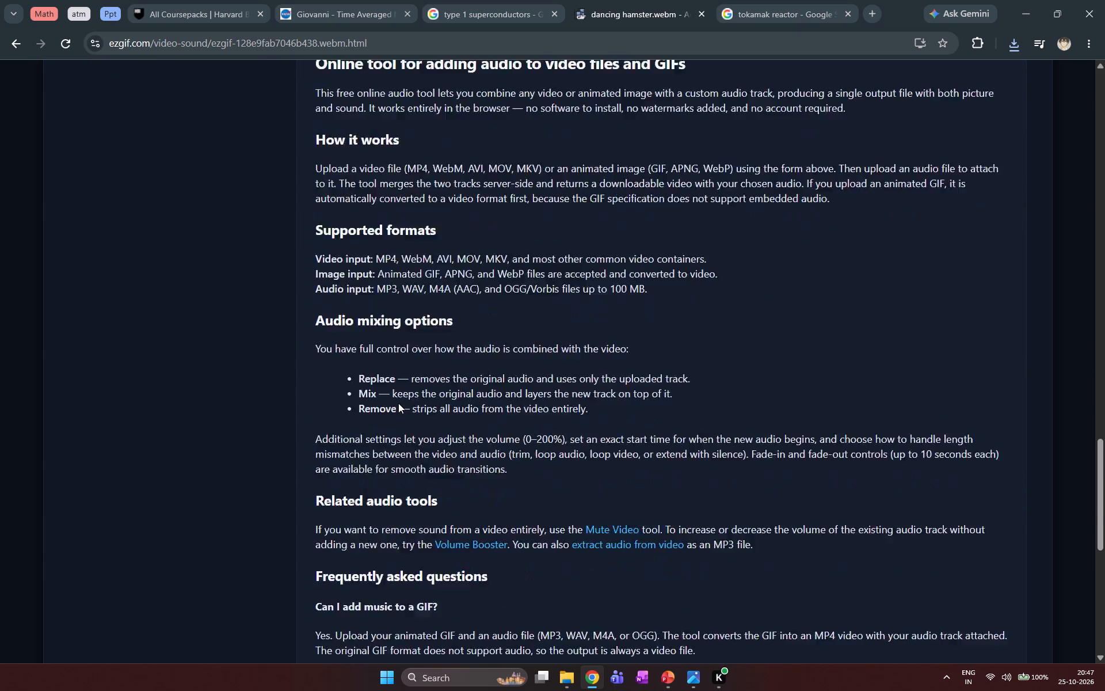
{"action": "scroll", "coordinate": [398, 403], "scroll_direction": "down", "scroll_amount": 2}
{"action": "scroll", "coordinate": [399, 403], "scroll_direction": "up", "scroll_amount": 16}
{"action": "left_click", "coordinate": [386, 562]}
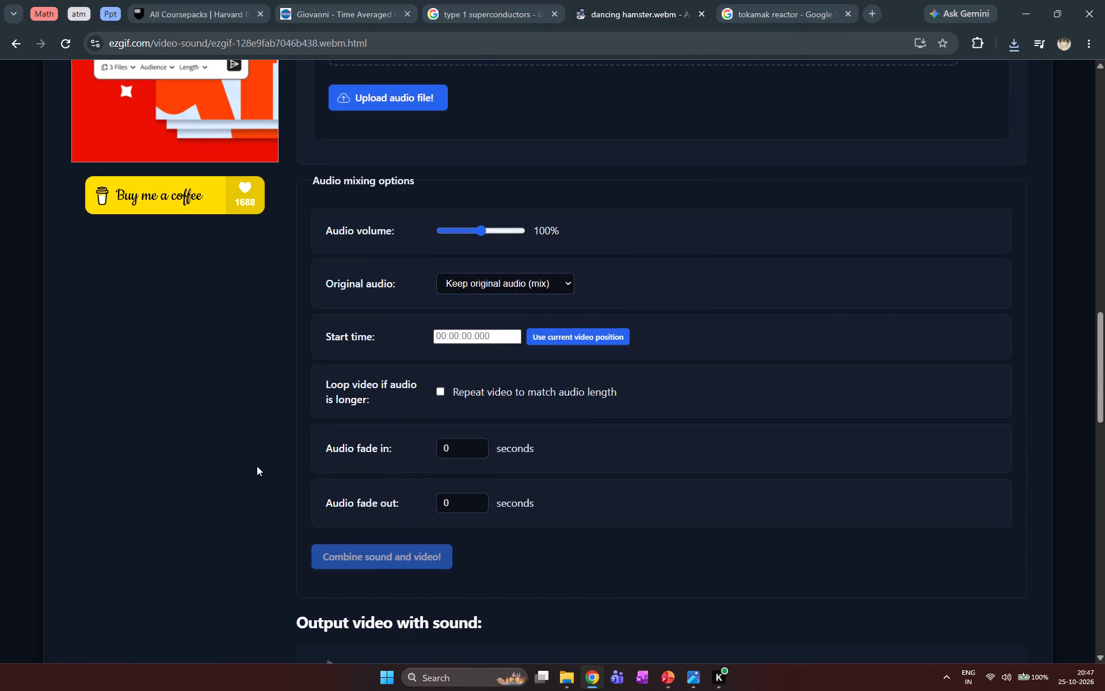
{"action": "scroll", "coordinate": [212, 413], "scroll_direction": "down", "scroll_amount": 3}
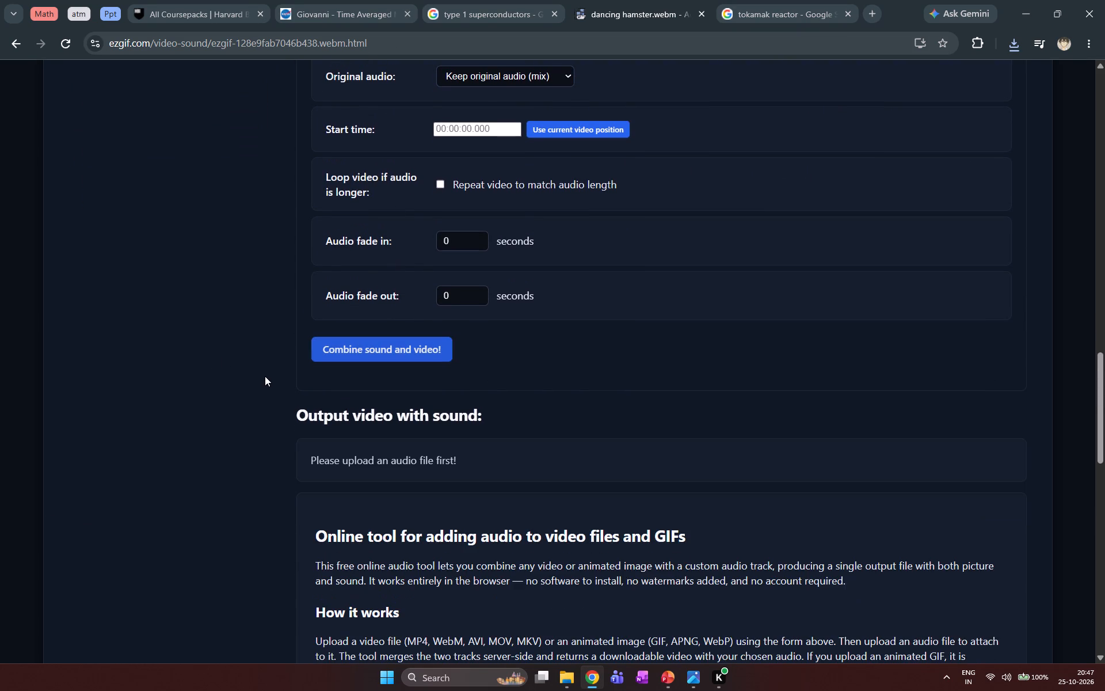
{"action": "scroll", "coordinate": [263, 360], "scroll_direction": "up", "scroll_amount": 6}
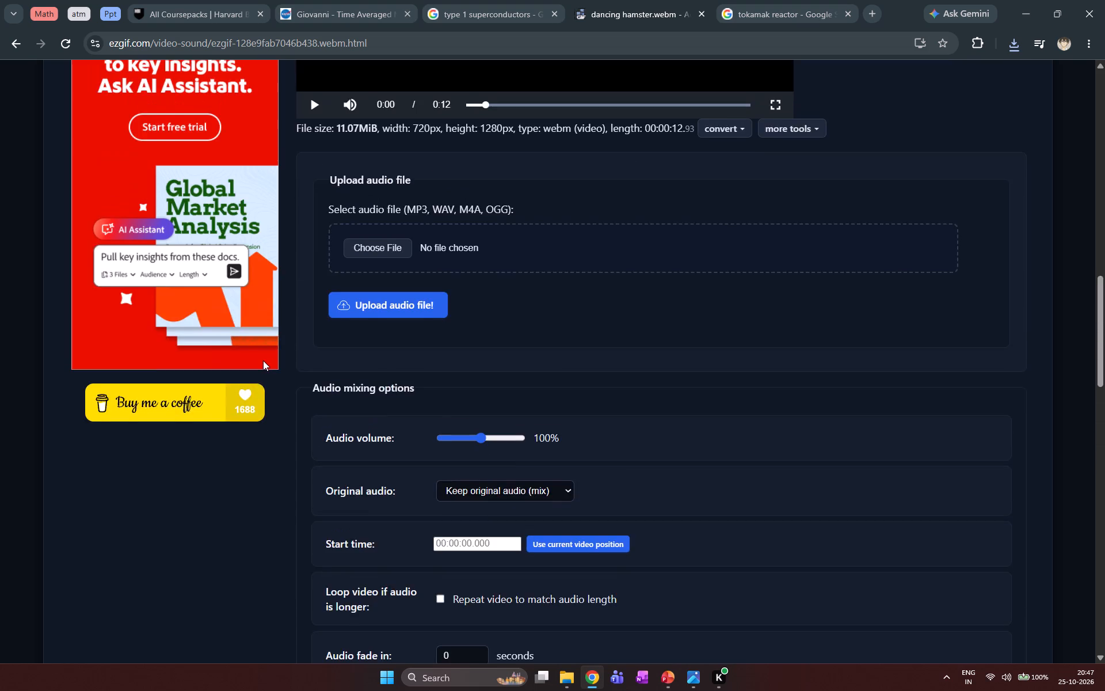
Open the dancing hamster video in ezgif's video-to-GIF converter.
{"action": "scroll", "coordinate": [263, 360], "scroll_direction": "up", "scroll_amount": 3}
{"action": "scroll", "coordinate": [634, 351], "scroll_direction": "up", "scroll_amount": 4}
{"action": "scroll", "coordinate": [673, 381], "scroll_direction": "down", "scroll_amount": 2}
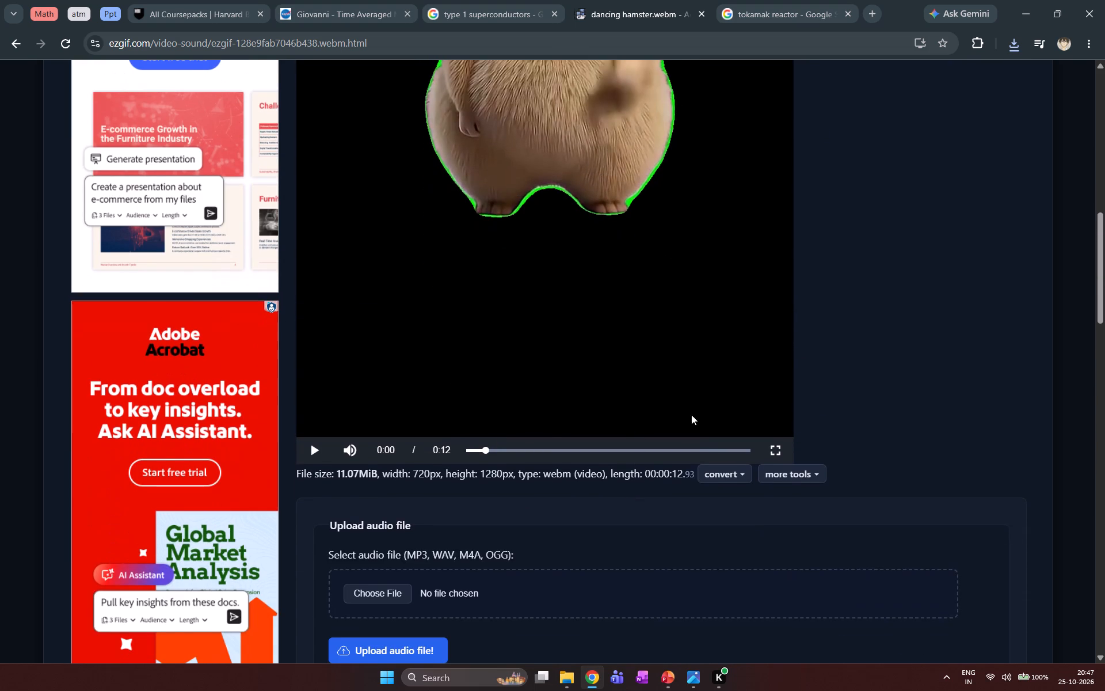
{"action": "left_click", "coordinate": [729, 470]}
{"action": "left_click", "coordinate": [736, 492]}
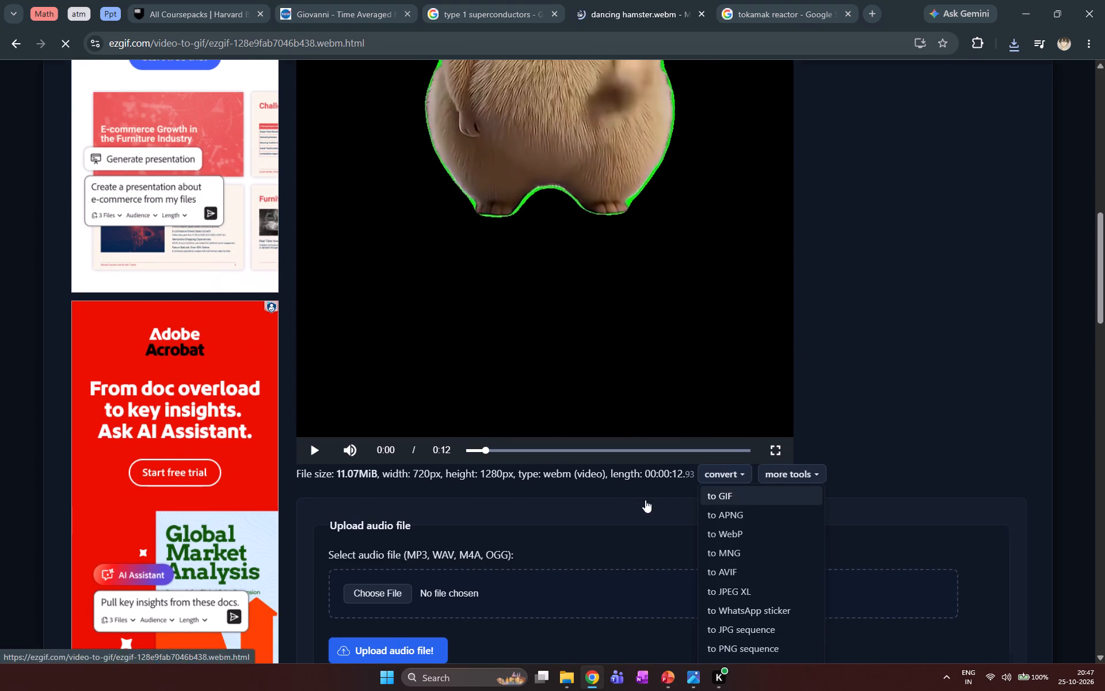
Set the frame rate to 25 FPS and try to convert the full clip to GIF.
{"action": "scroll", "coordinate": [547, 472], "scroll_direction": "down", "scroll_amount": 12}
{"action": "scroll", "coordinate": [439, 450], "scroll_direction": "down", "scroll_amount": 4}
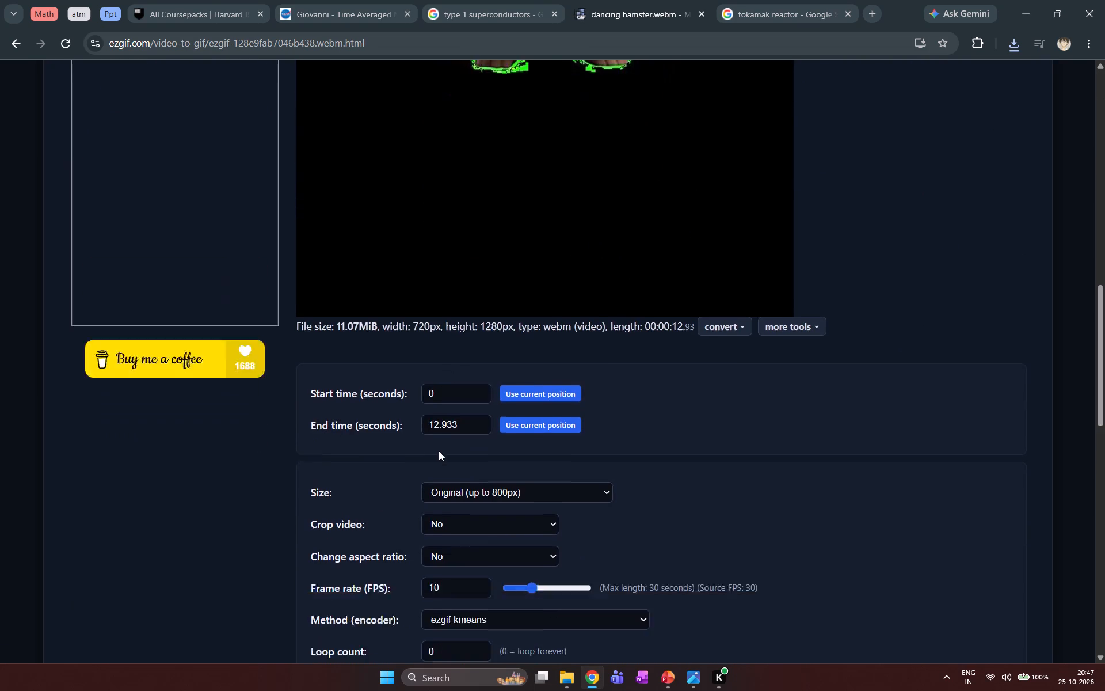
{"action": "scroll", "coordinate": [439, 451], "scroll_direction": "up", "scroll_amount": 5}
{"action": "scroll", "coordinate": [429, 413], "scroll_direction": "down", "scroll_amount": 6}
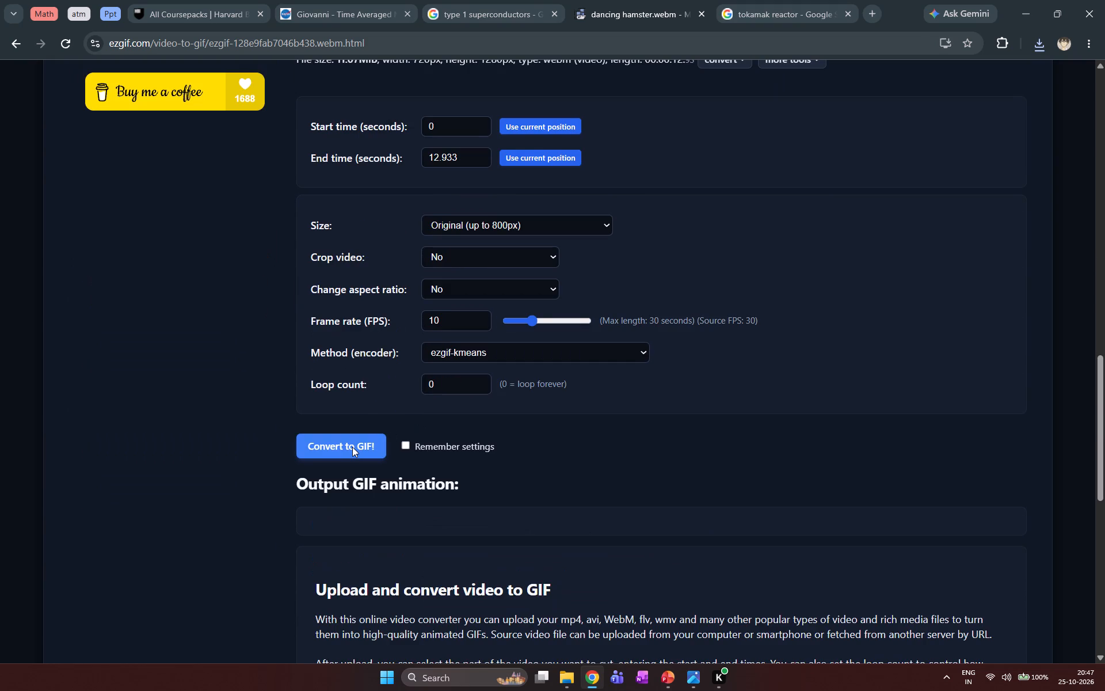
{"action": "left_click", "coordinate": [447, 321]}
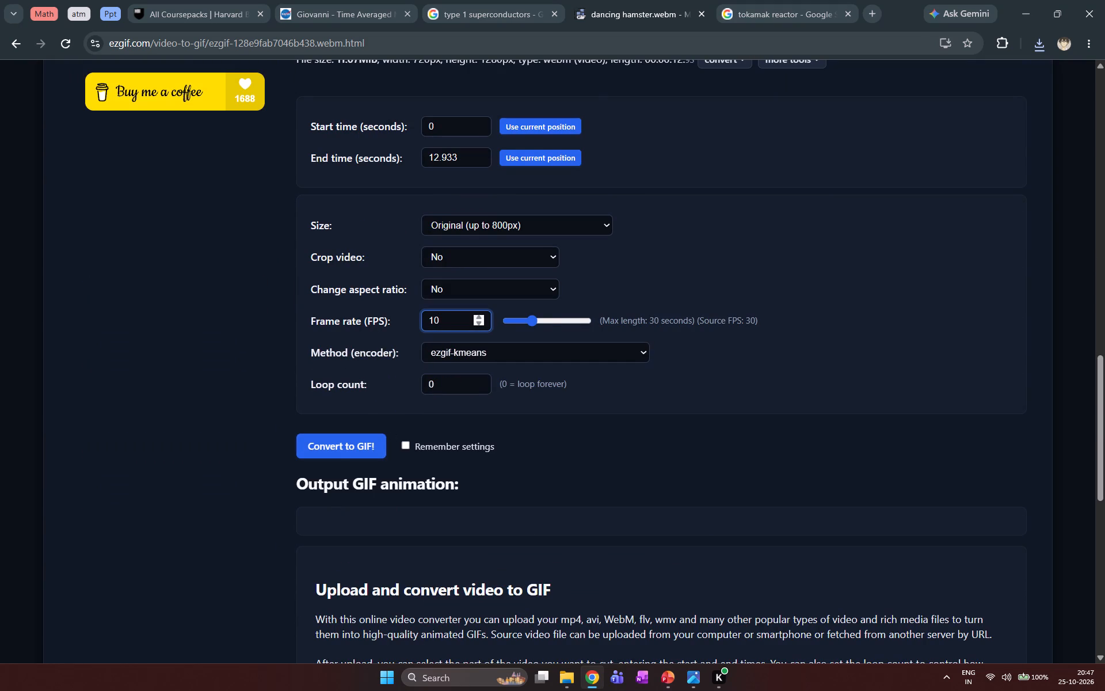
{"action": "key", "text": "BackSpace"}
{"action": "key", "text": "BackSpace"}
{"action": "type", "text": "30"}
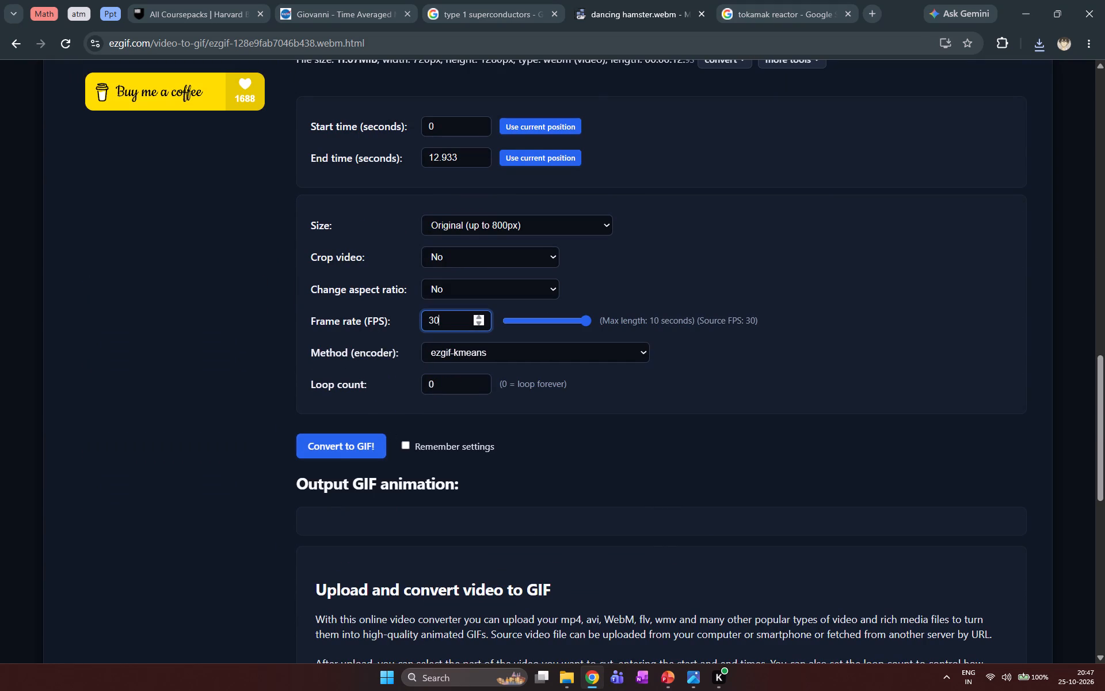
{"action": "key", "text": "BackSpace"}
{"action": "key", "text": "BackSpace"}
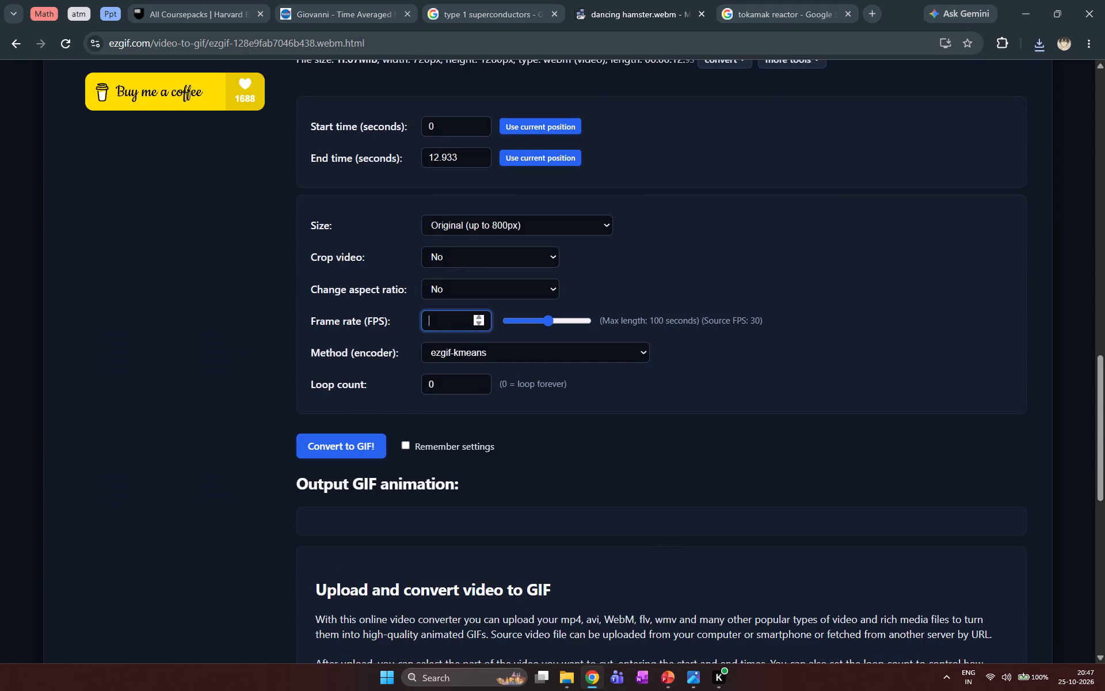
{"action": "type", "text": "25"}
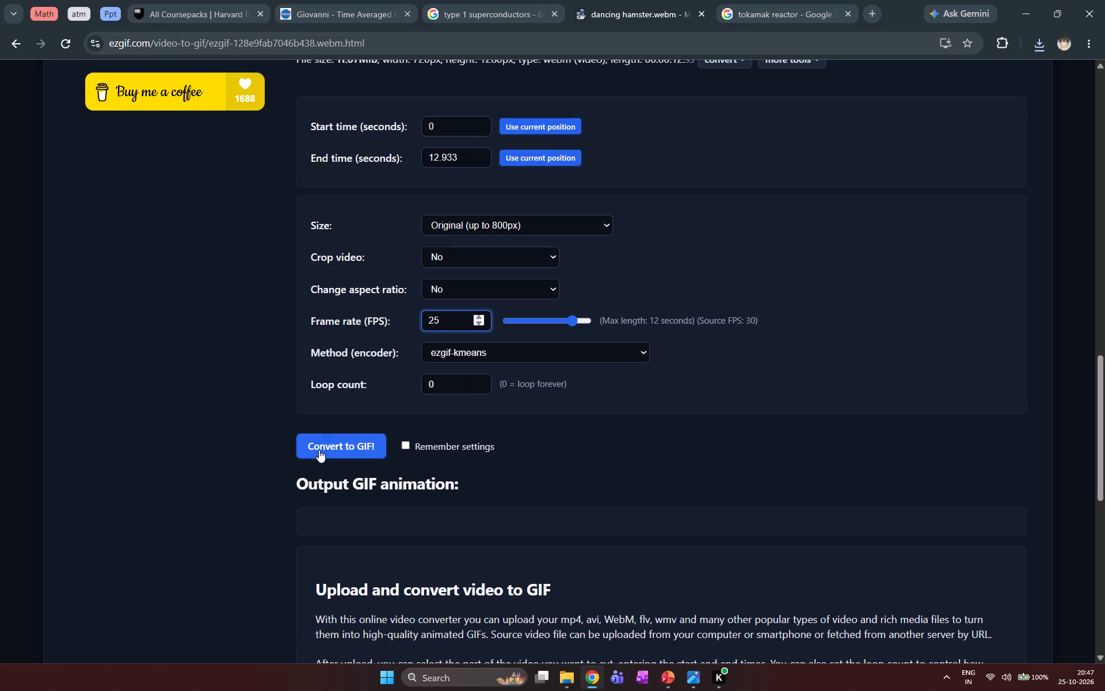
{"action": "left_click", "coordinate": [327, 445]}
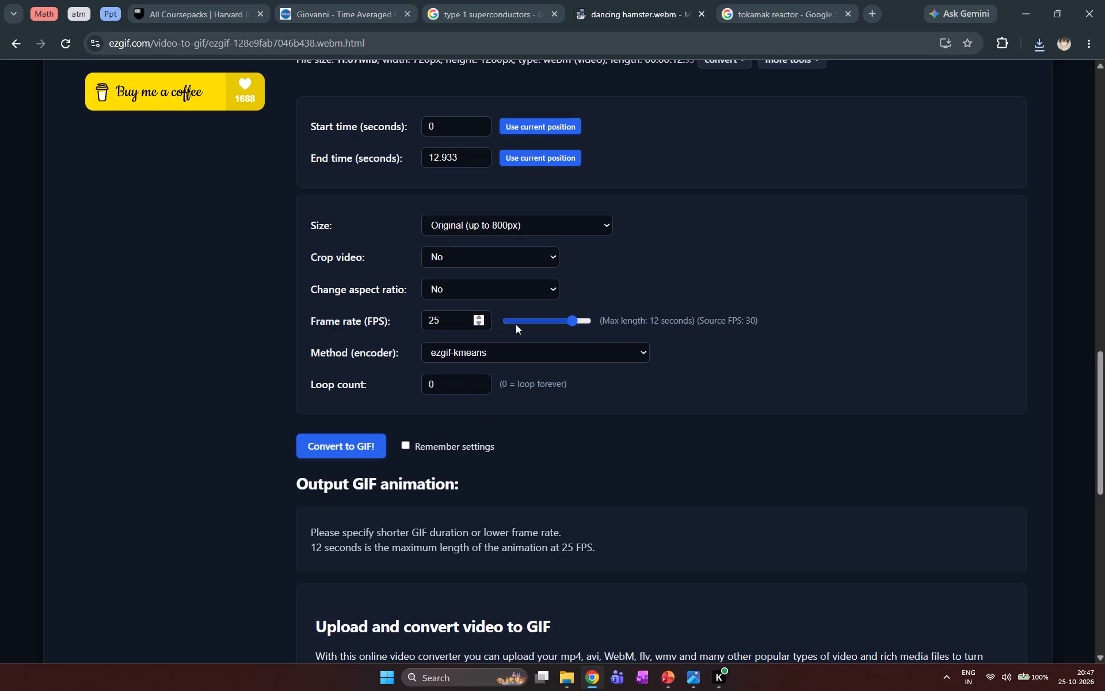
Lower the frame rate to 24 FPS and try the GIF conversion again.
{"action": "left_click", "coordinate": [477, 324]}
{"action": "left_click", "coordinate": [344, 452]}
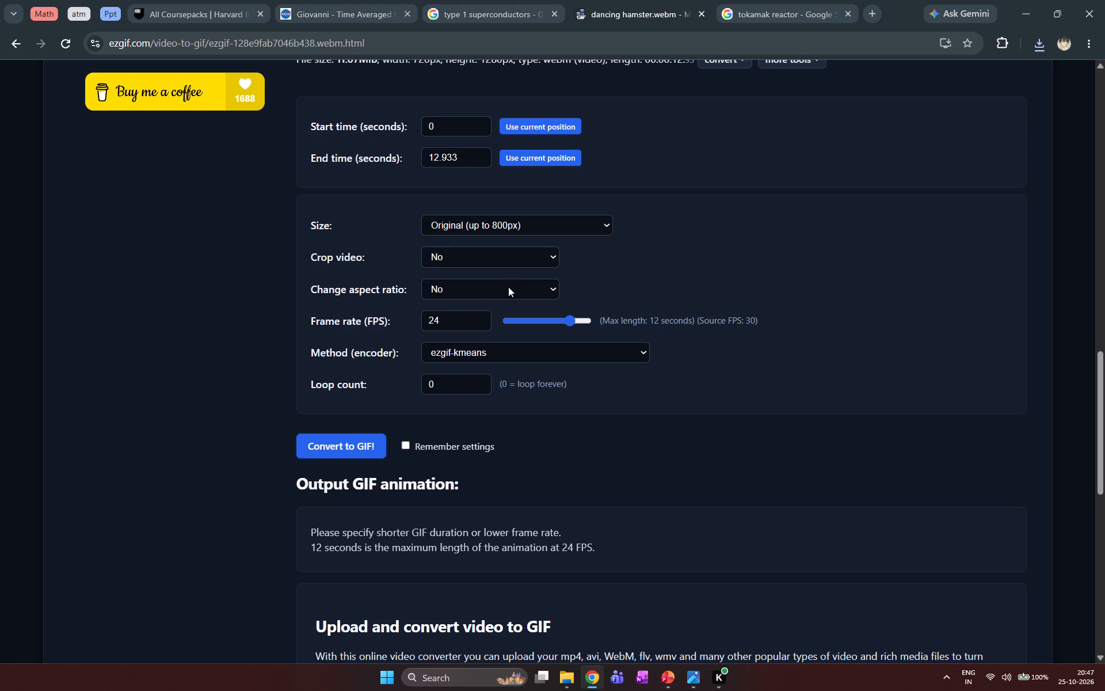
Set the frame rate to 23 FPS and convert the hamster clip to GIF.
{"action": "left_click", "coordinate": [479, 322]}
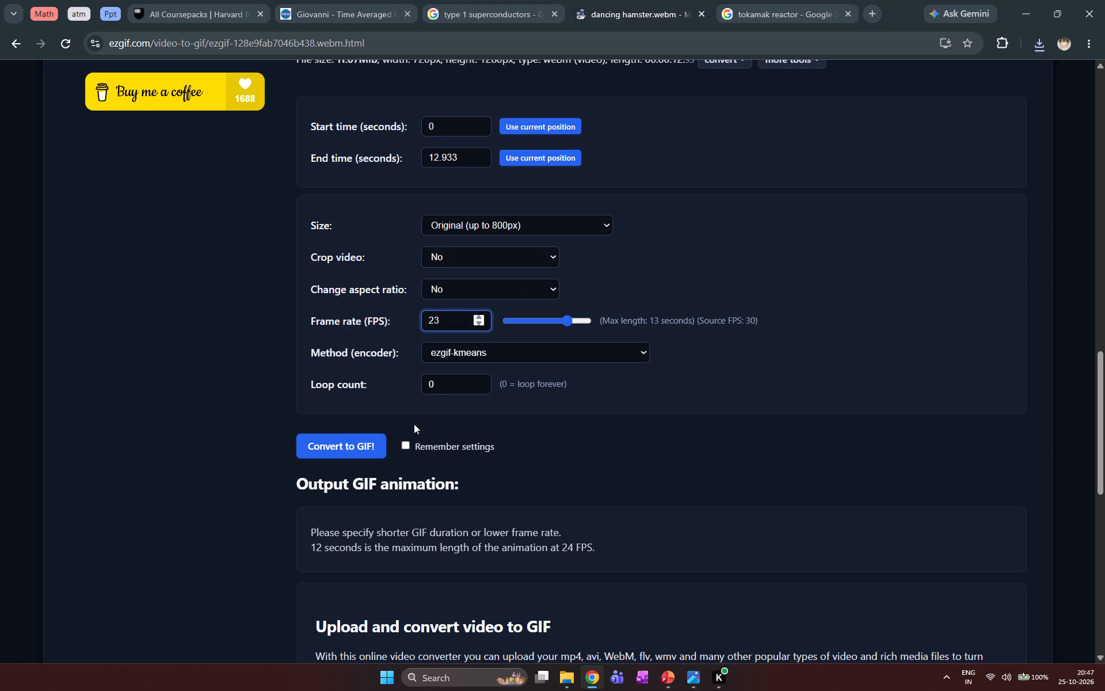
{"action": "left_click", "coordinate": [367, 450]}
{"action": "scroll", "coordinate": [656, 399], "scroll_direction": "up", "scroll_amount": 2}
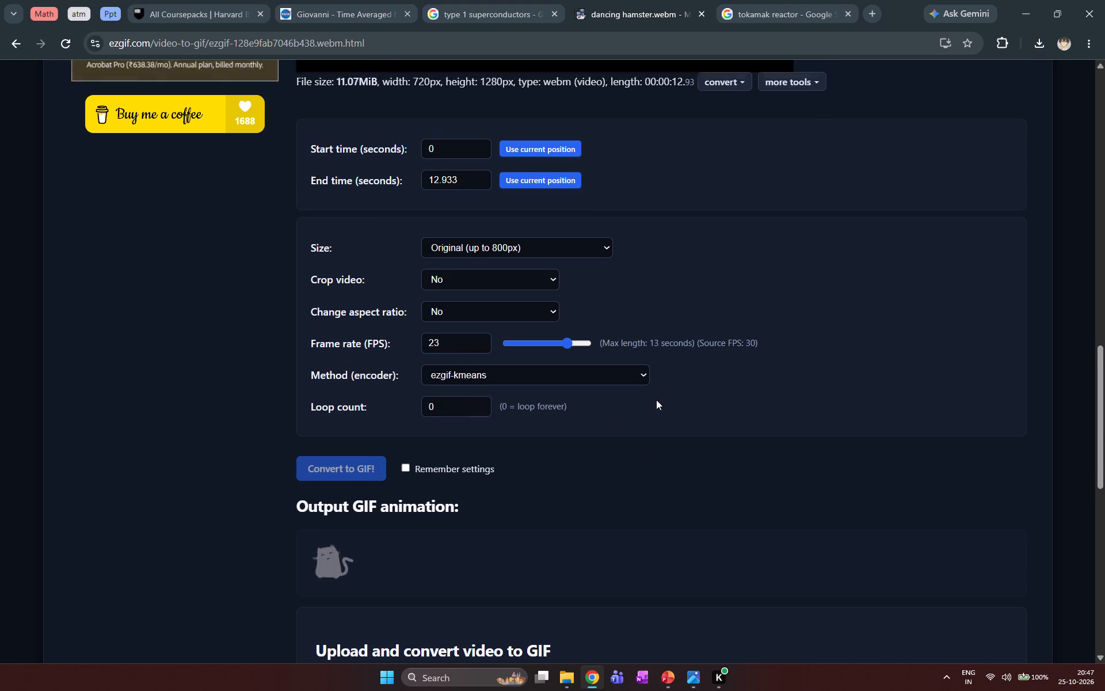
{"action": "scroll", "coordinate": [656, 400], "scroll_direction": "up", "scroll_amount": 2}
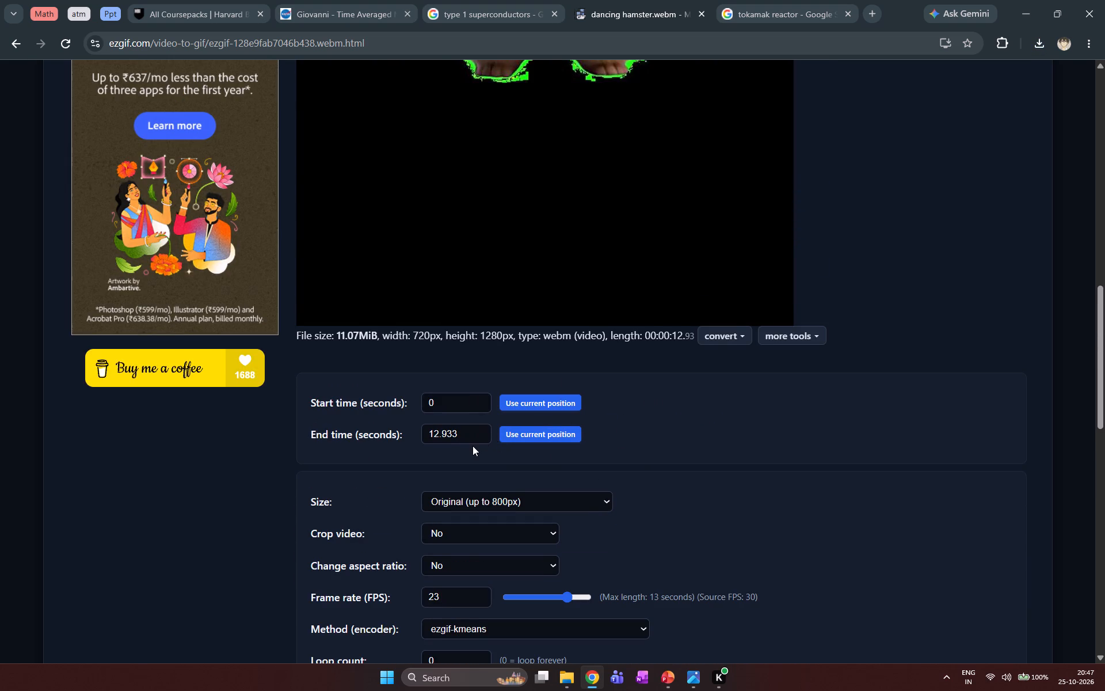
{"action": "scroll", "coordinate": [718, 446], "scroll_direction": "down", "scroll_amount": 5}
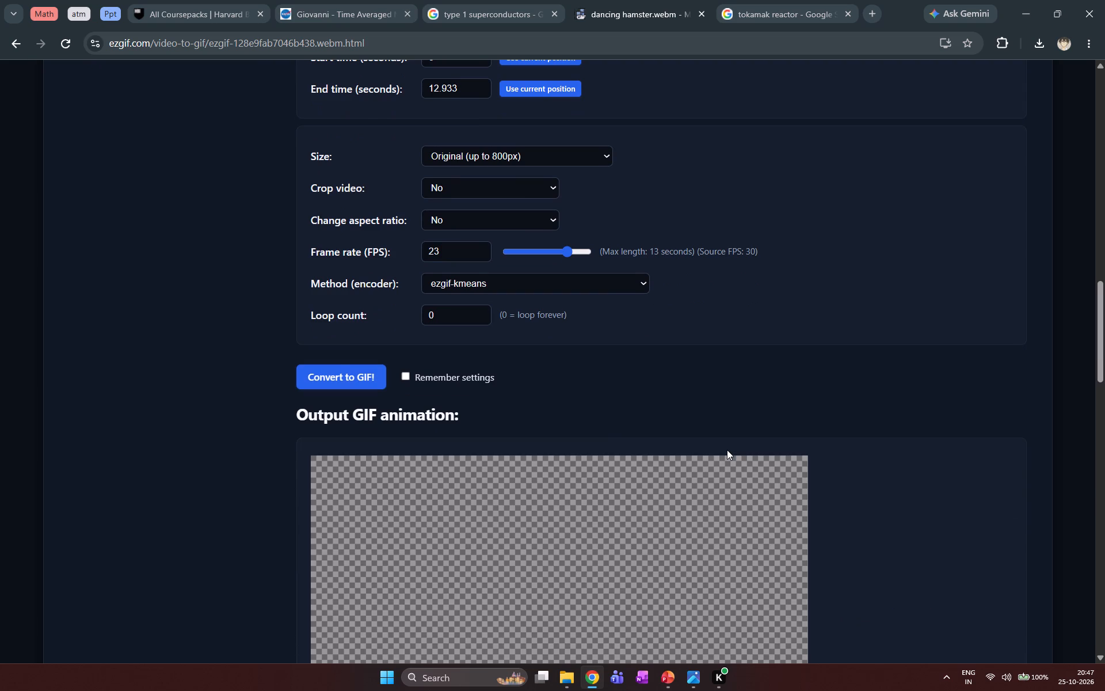
Examine the output GIF animation, its file details and the additional tools offered for it.
{"action": "scroll", "coordinate": [682, 447], "scroll_direction": "up", "scroll_amount": 2}
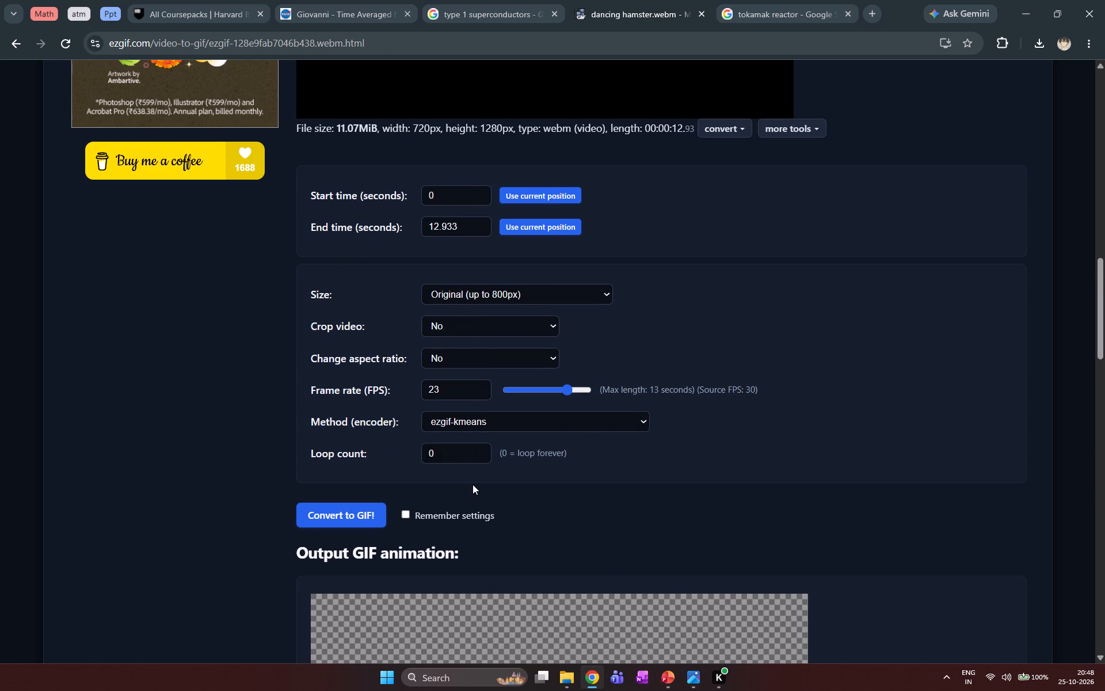
{"action": "scroll", "coordinate": [473, 484], "scroll_direction": "down", "scroll_amount": 6}
{"action": "scroll", "coordinate": [479, 482], "scroll_direction": "up", "scroll_amount": 3}
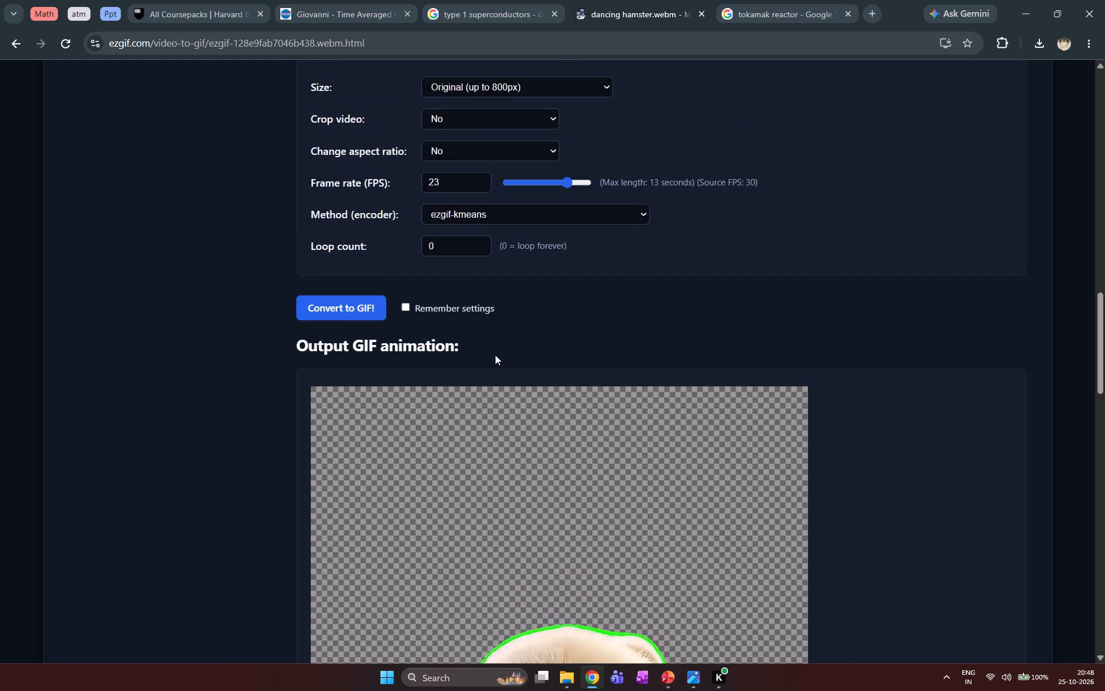
{"action": "scroll", "coordinate": [490, 356], "scroll_direction": "down", "scroll_amount": 8}
{"action": "scroll", "coordinate": [445, 487], "scroll_direction": "down", "scroll_amount": 3}
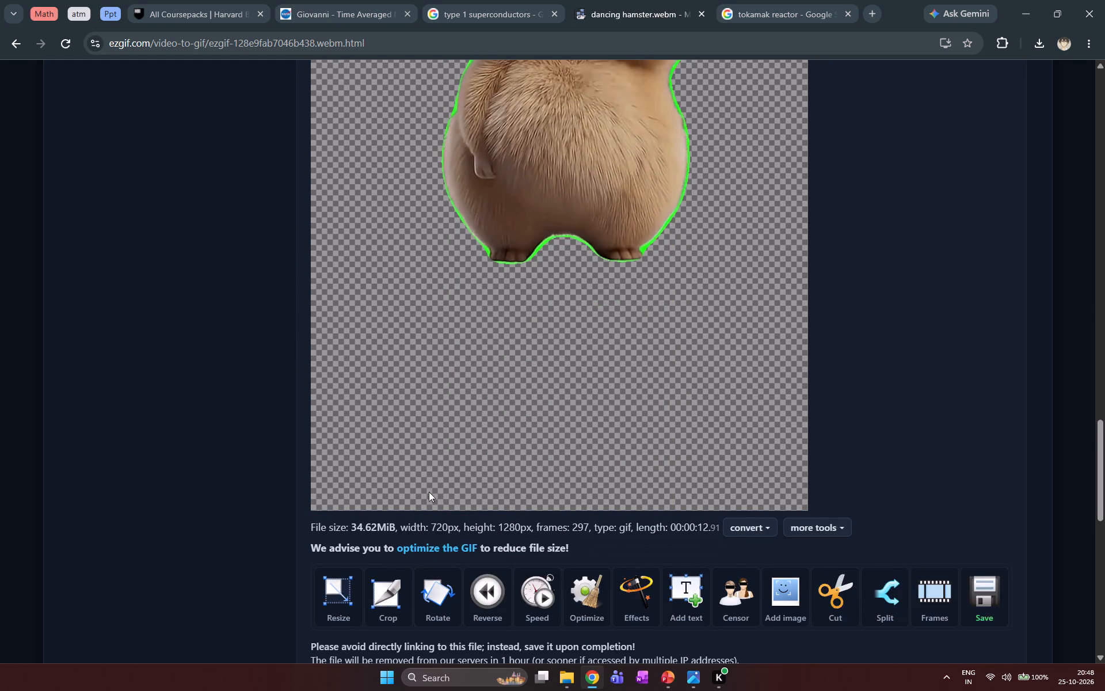
{"action": "scroll", "coordinate": [479, 462], "scroll_direction": "up", "scroll_amount": 4}
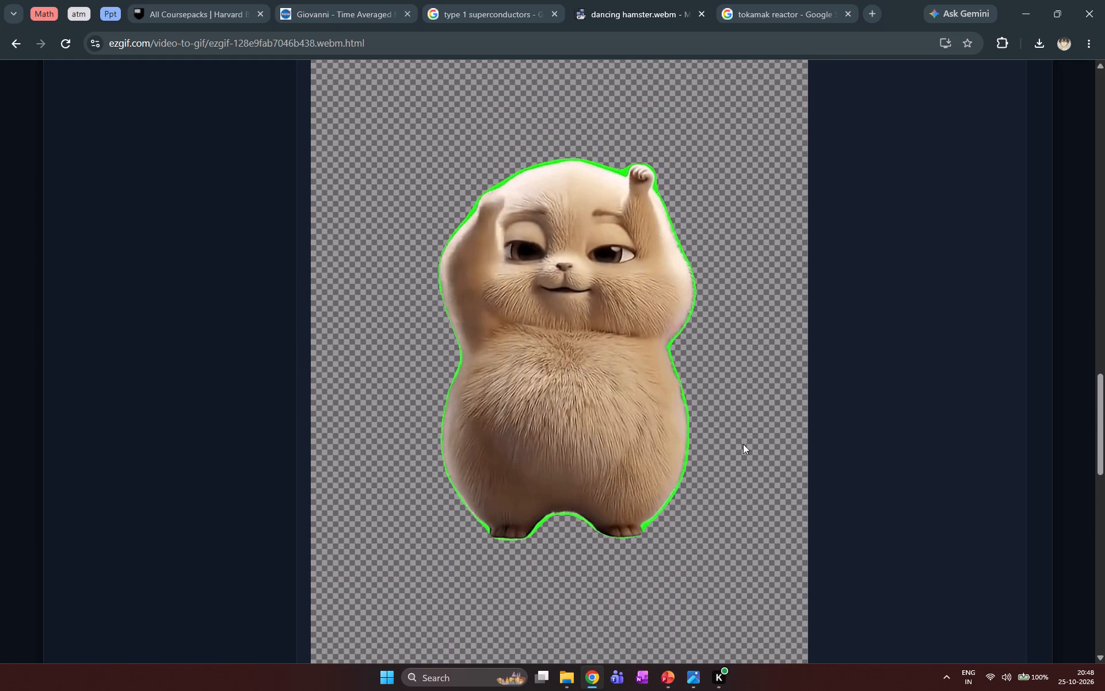
{"action": "scroll", "coordinate": [867, 457], "scroll_direction": "down", "scroll_amount": 4}
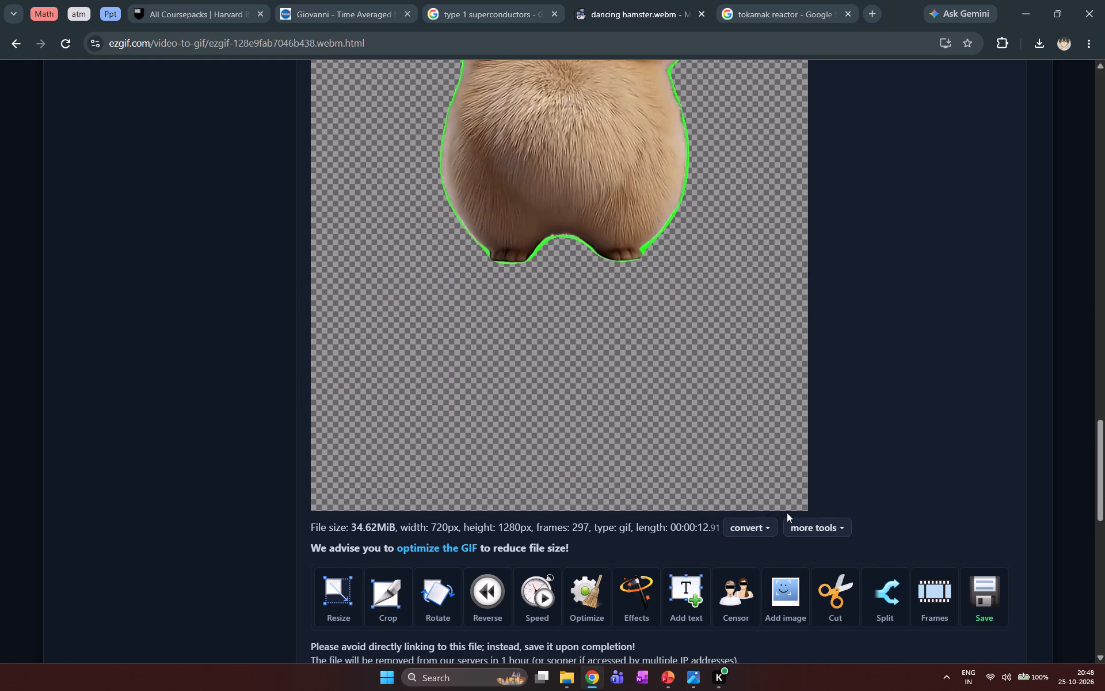
{"action": "left_click", "coordinate": [808, 523]}
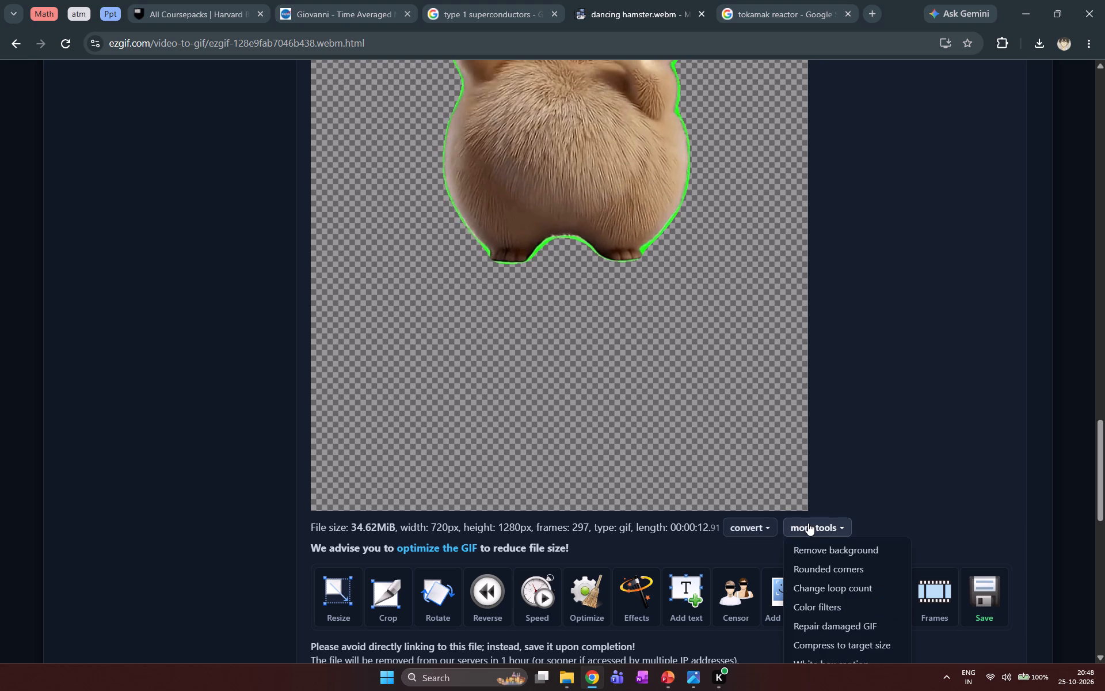
{"action": "left_click", "coordinate": [833, 460]}
Leave the ezgif result, search Google for "video to gif" and open FreeConvert's Video to GIF Converter.
{"action": "left_click", "coordinate": [22, 48]}
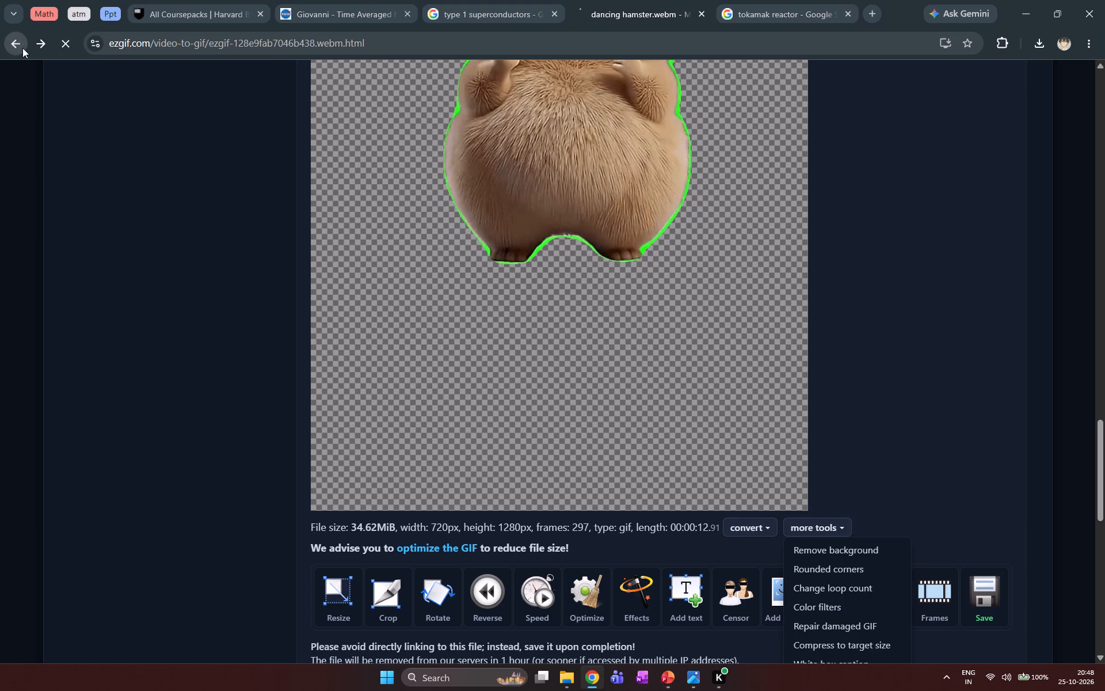
{"action": "left_click", "coordinate": [24, 48]}
{"action": "left_click", "coordinate": [212, 41]}
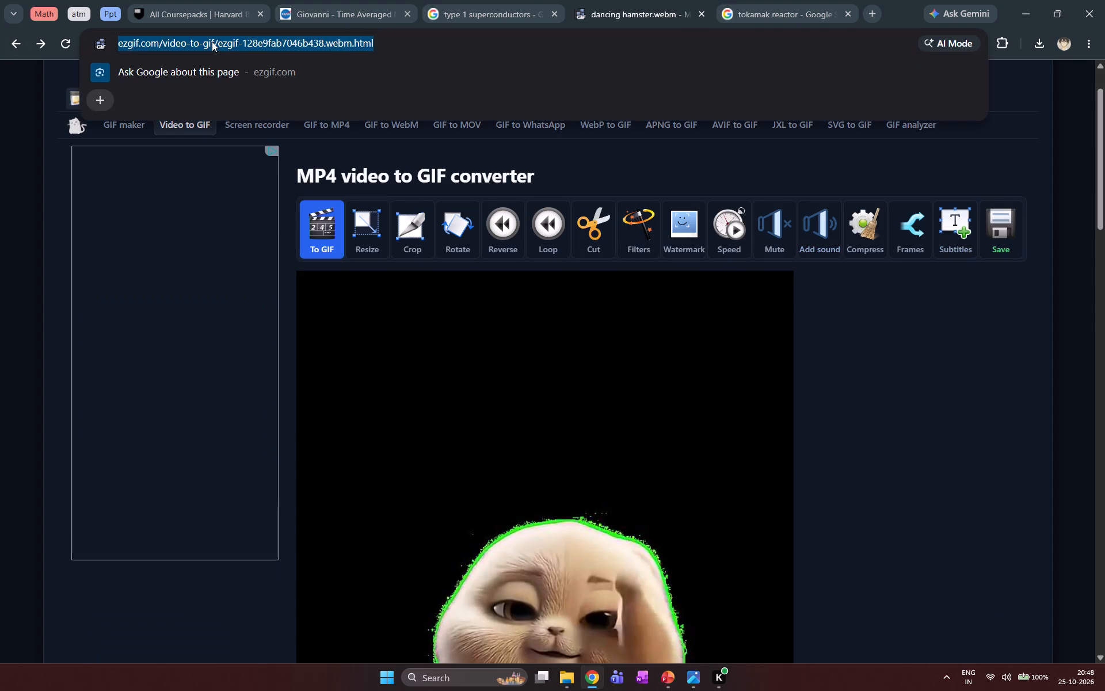
{"action": "type", "text": "veio"}
{"action": "key", "text": "BackSpace"}
{"action": "key", "text": "BackSpace"}
{"action": "key", "text": "BackSpace"}
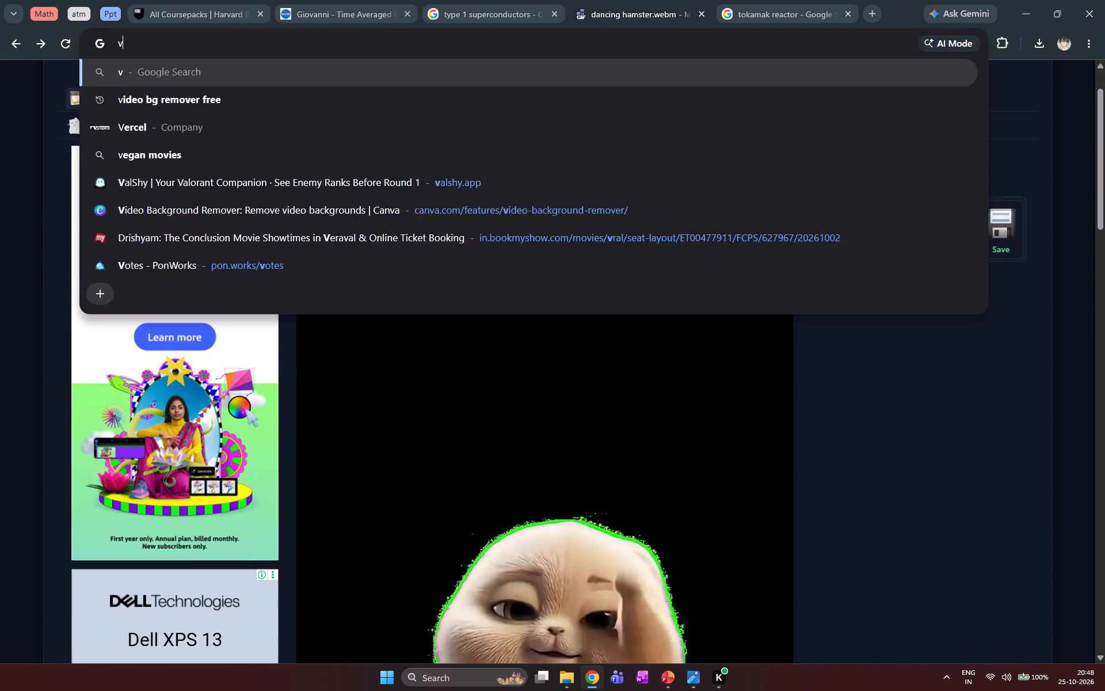
{"action": "key", "text": "e"}
{"action": "key", "text": "BackSpace"}
{"action": "type", "text": "ideio t"}
{"action": "key", "text": "BackSpace"}
{"action": "key", "text": "BackSpace"}
{"action": "key", "text": "BackSpace"}
{"action": "key", "text": "BackSpace"}
{"action": "type", "text": "o to gif"}
{"action": "key", "text": "Return"}
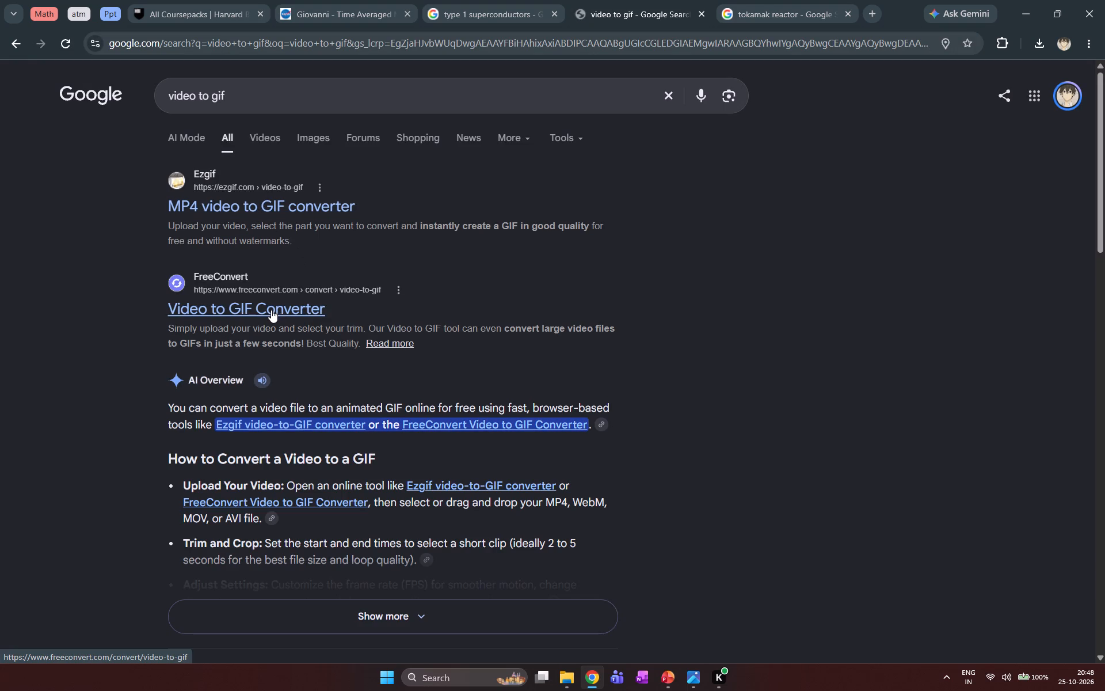
{"action": "left_click", "coordinate": [270, 310]}
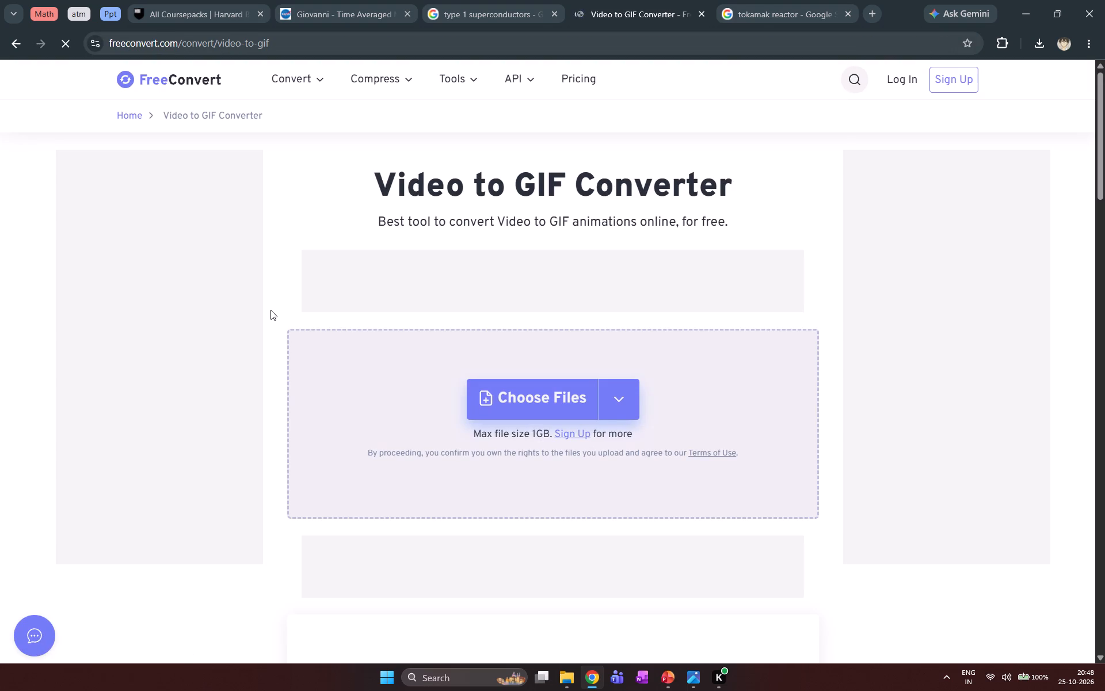
Upload the "dancing hamster" WEBM file from the Downloads folder to the converter.
{"action": "left_click", "coordinate": [543, 388]}
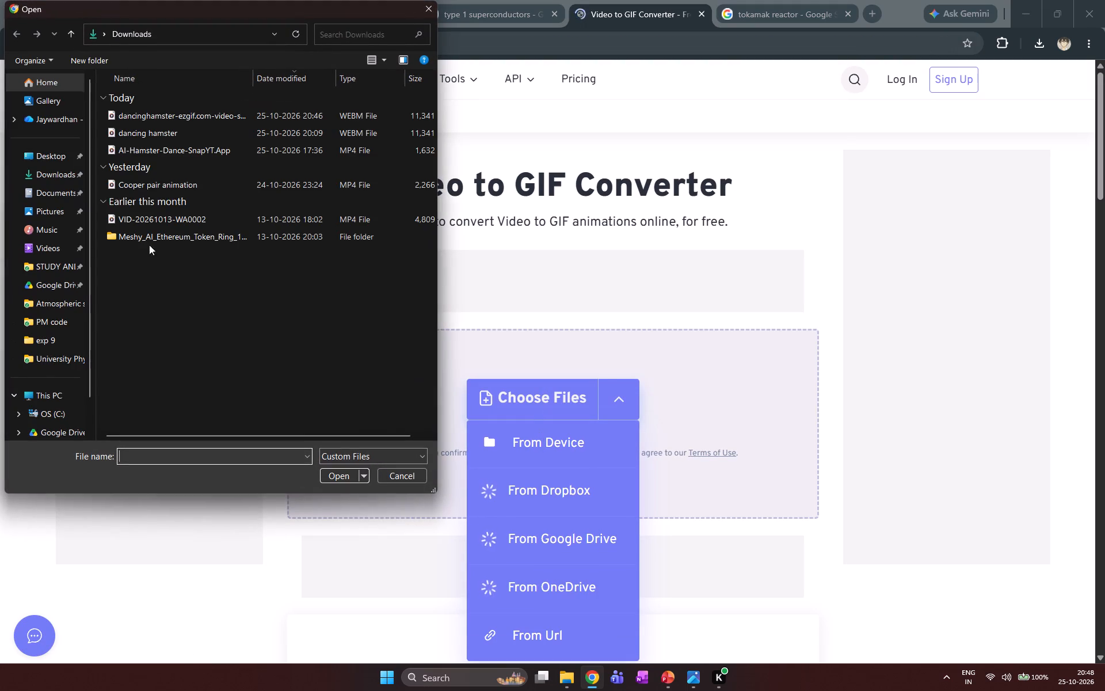
{"action": "left_click", "coordinate": [186, 113]}
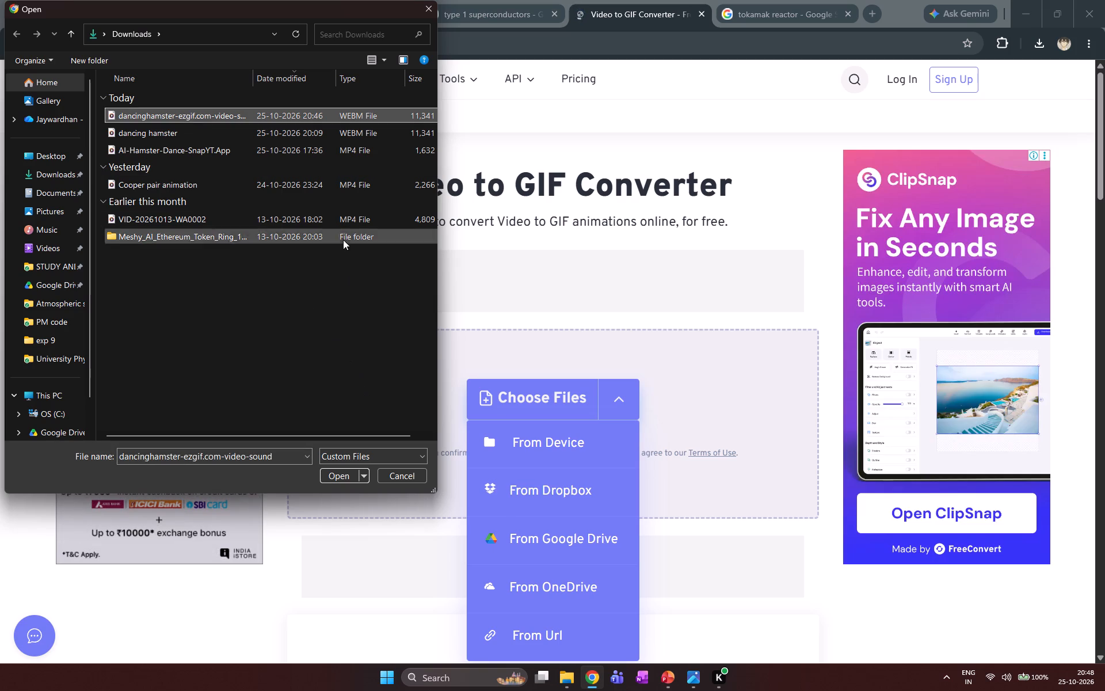
{"action": "left_click", "coordinate": [319, 138]}
{"action": "left_click", "coordinate": [339, 473]}
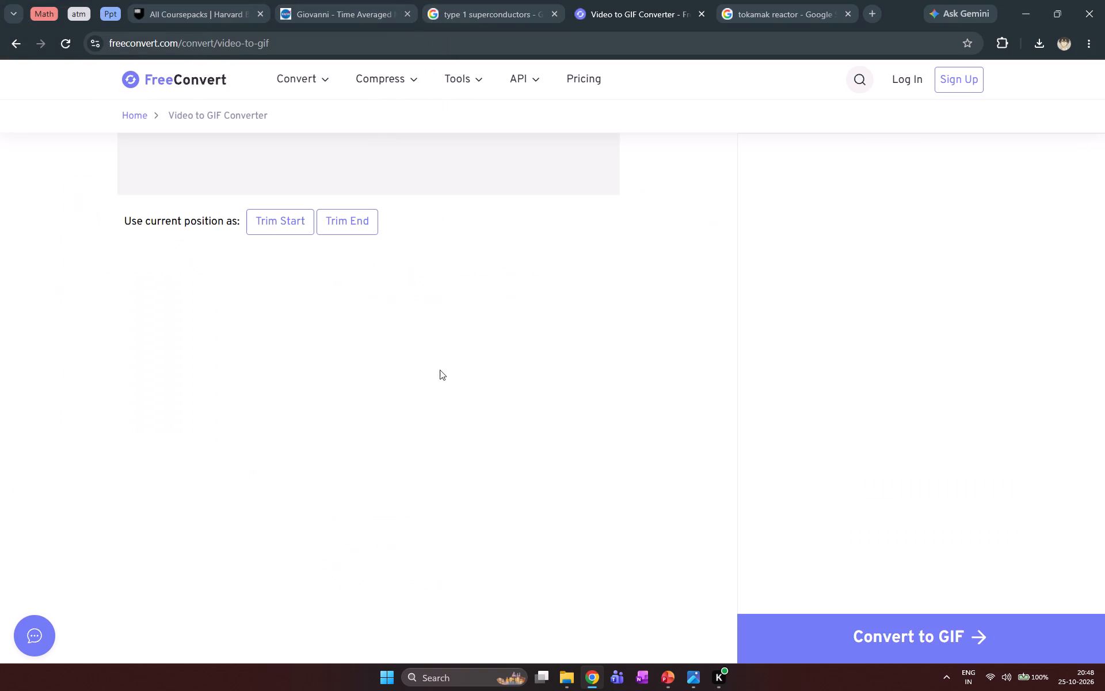
Copy the player time into the Trim start and Trim end settings.
{"action": "scroll", "coordinate": [851, 303], "scroll_direction": "down", "scroll_amount": 1}
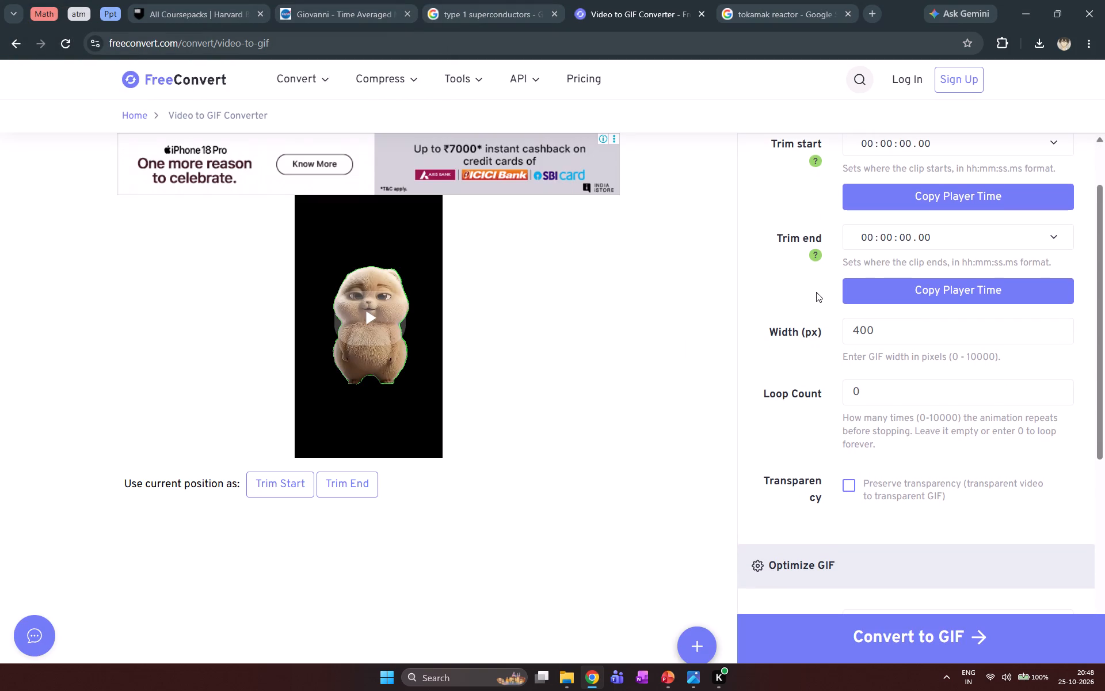
{"action": "left_click", "coordinate": [913, 200]}
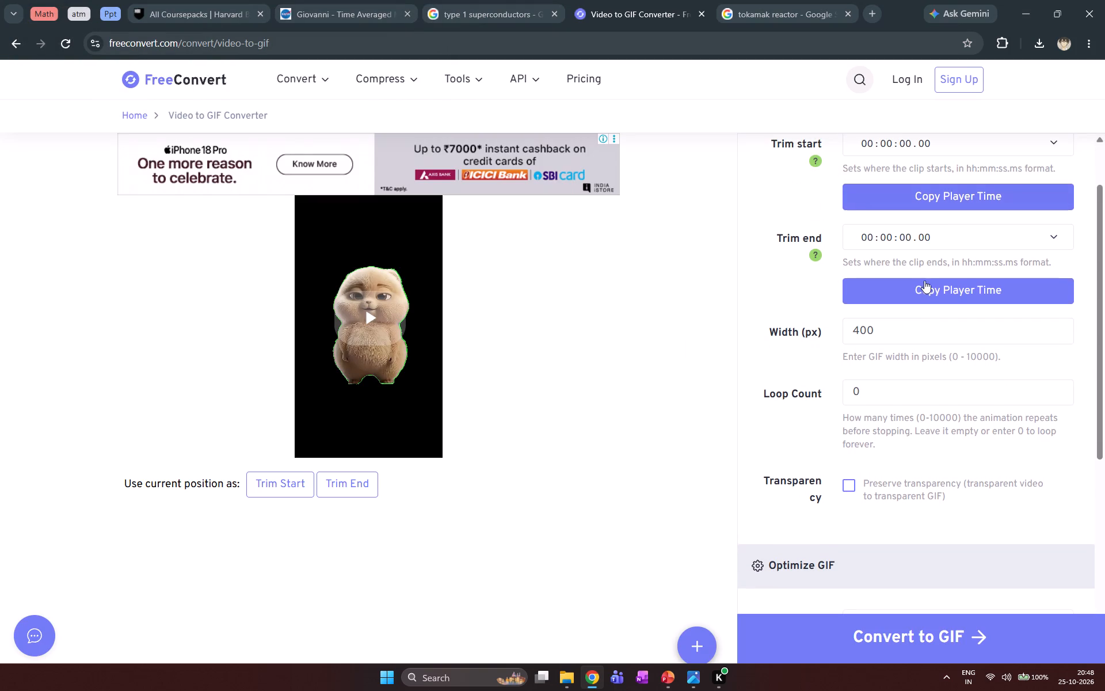
{"action": "left_click", "coordinate": [934, 290]}
{"action": "left_click", "coordinate": [888, 293]}
Set the FPS to 30 in the GIF optimization options and convert the hamster clip to GIF.
{"action": "scroll", "coordinate": [845, 321], "scroll_direction": "down", "scroll_amount": 1}
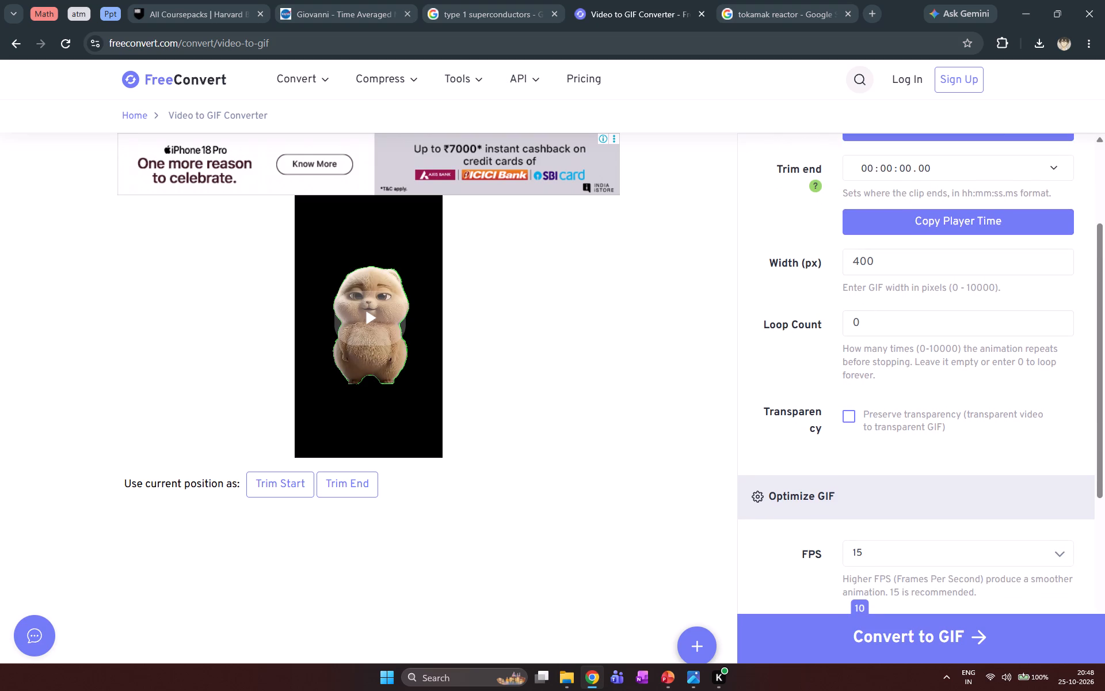
{"action": "left_click", "coordinate": [869, 325]}
{"action": "scroll", "coordinate": [867, 384], "scroll_direction": "down", "scroll_amount": 4}
{"action": "left_click", "coordinate": [878, 350]}
{"action": "scroll", "coordinate": [876, 502], "scroll_direction": "down", "scroll_amount": 3}
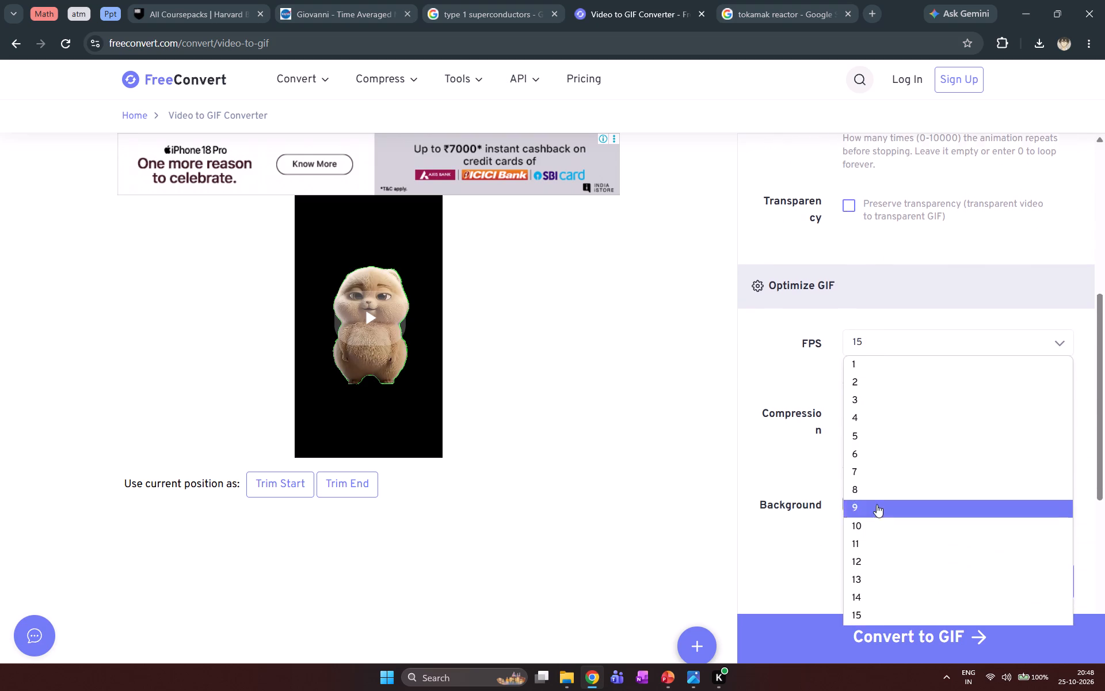
{"action": "scroll", "coordinate": [877, 504], "scroll_direction": "down", "scroll_amount": 3}
{"action": "scroll", "coordinate": [890, 552], "scroll_direction": "down", "scroll_amount": 2}
{"action": "left_click", "coordinate": [863, 614]}
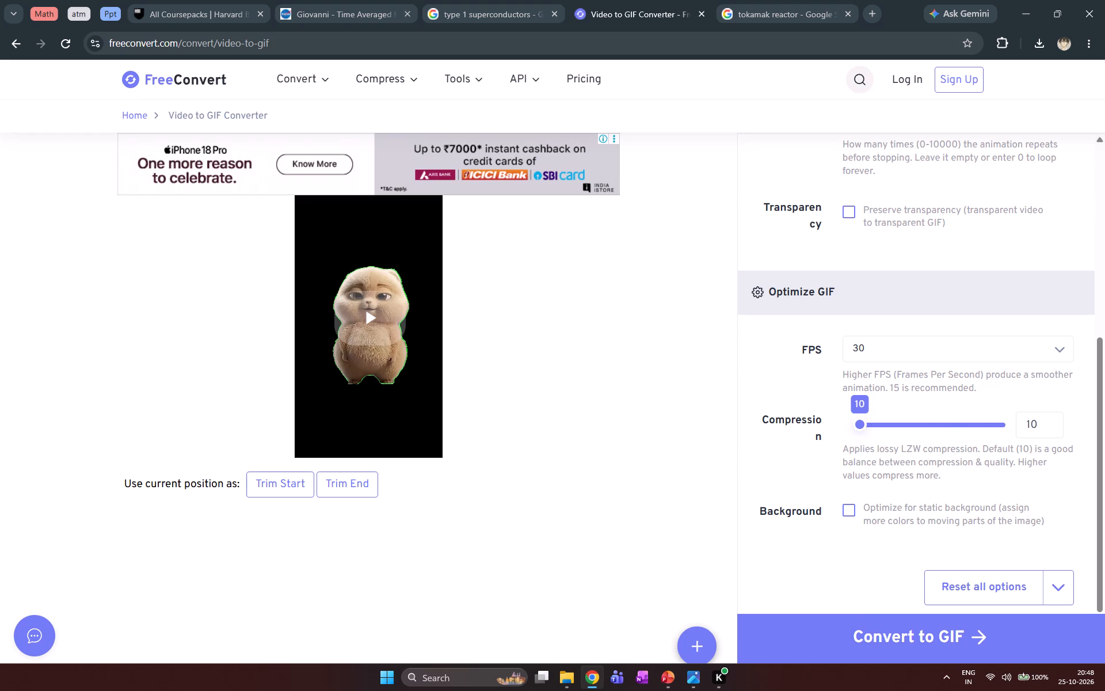
{"action": "scroll", "coordinate": [933, 449], "scroll_direction": "down", "scroll_amount": 2}
{"action": "scroll", "coordinate": [875, 482], "scroll_direction": "down", "scroll_amount": 2}
{"action": "left_click", "coordinate": [871, 641]}
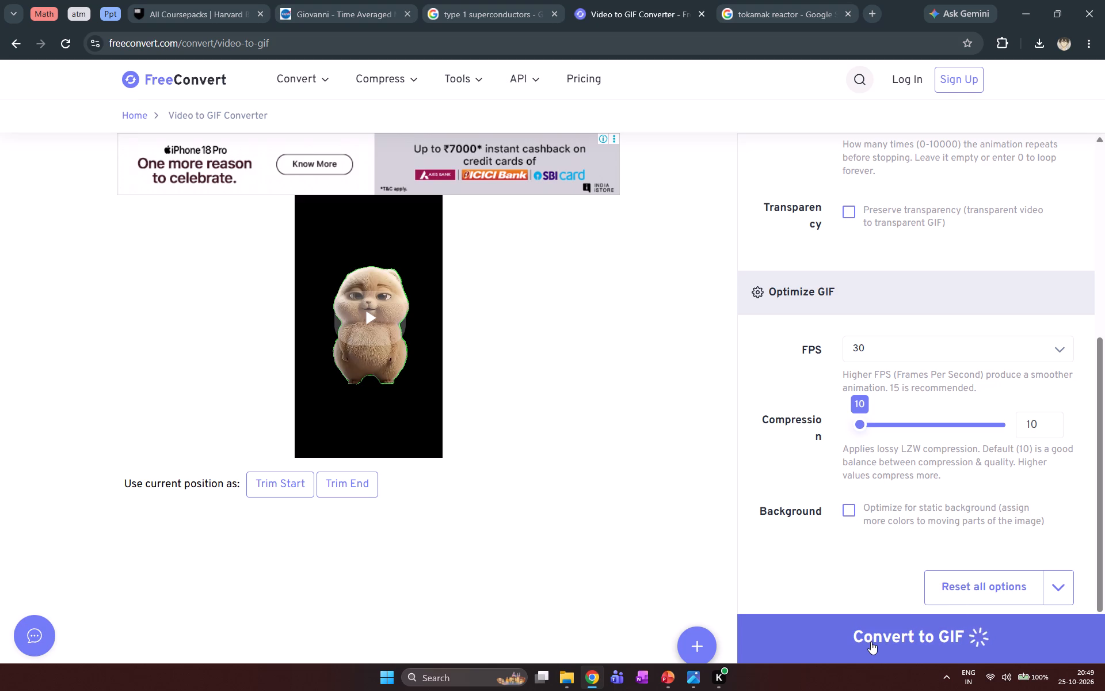
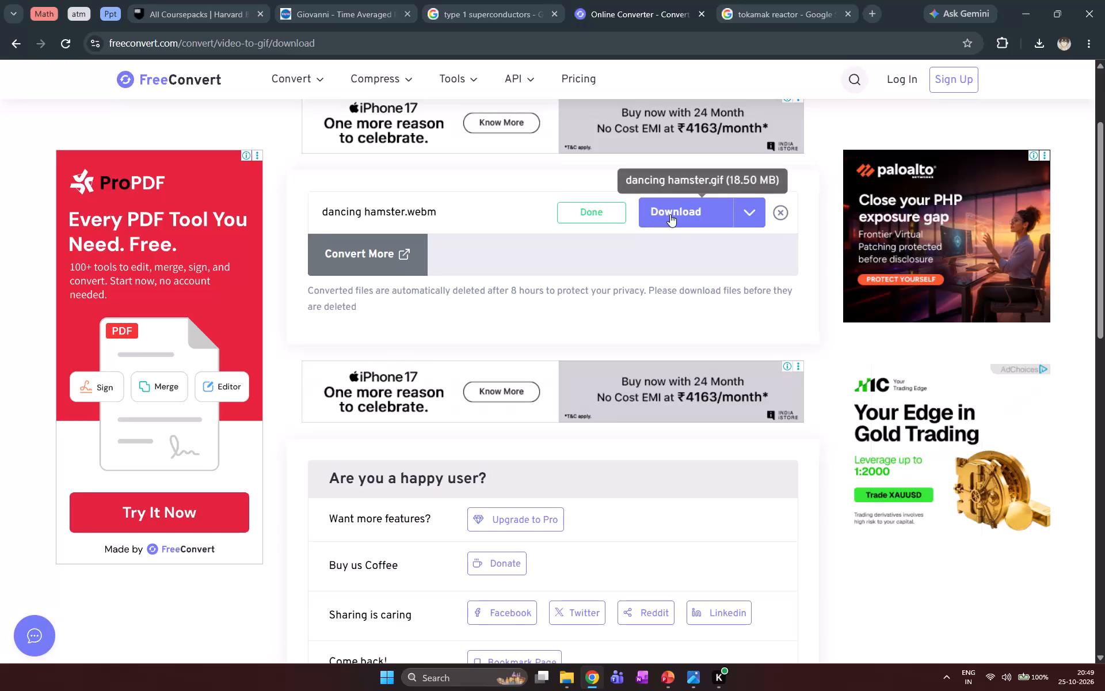
Save the converted GIF as "dancing hamster" in the Downloads folder and preview it.
{"action": "scroll", "coordinate": [646, 290], "scroll_direction": "down", "scroll_amount": 4}
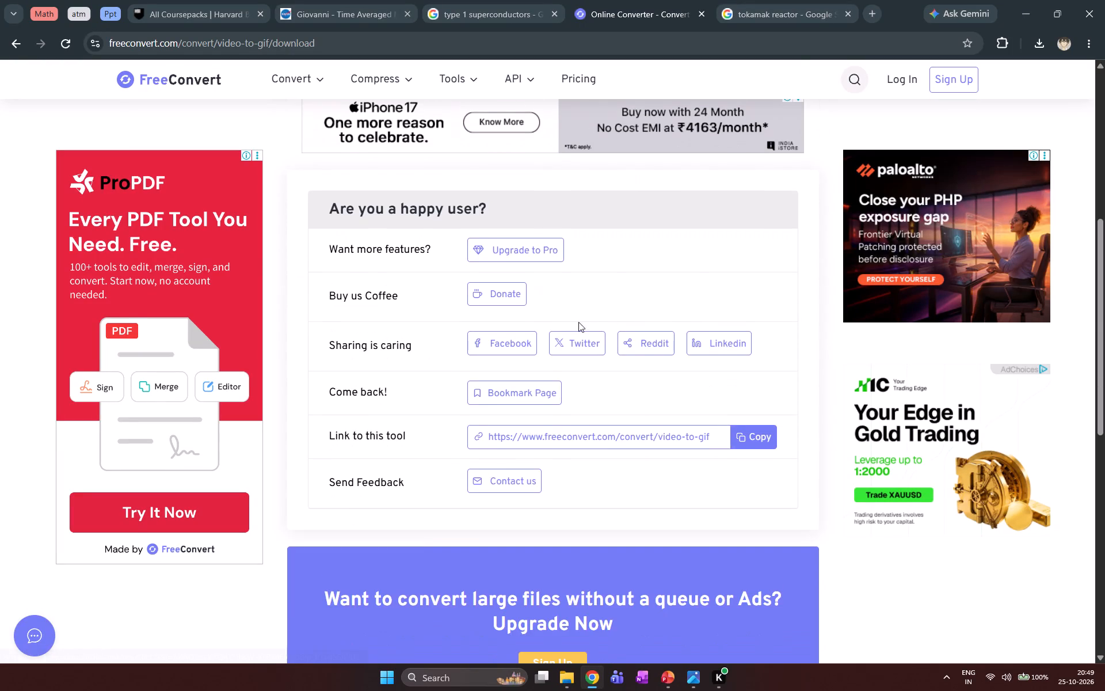
{"action": "scroll", "coordinate": [578, 322], "scroll_direction": "down", "scroll_amount": 4}
{"action": "scroll", "coordinate": [578, 322], "scroll_direction": "up", "scroll_amount": 11}
{"action": "left_click", "coordinate": [665, 348]}
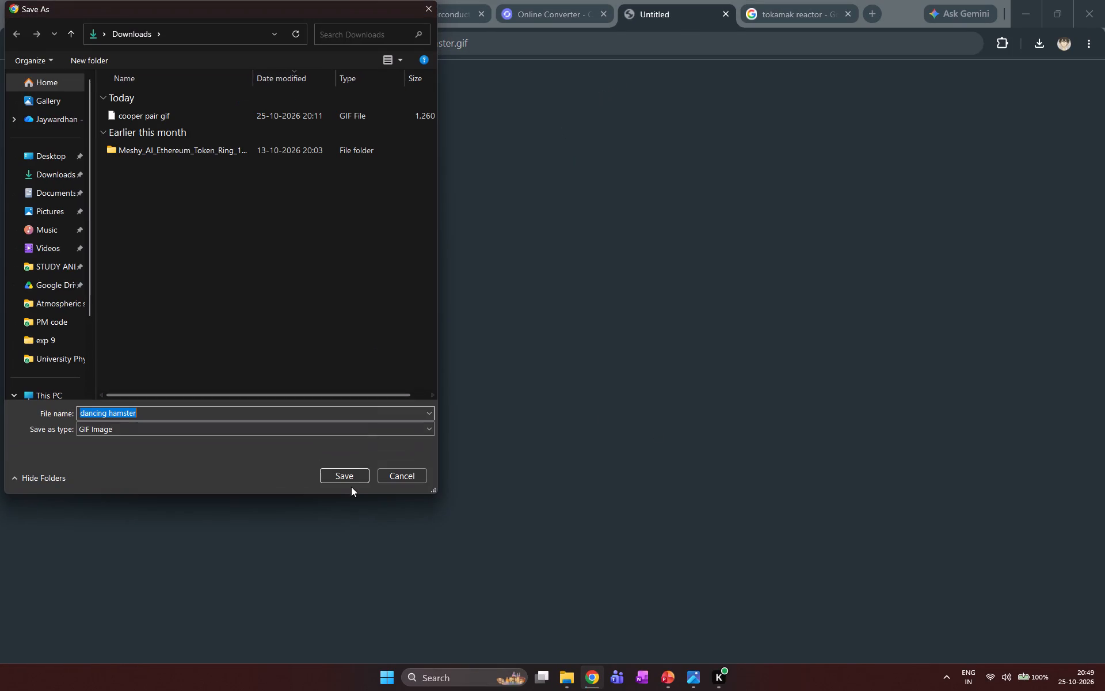
{"action": "left_click", "coordinate": [350, 481]}
{"action": "left_click", "coordinate": [962, 82]}
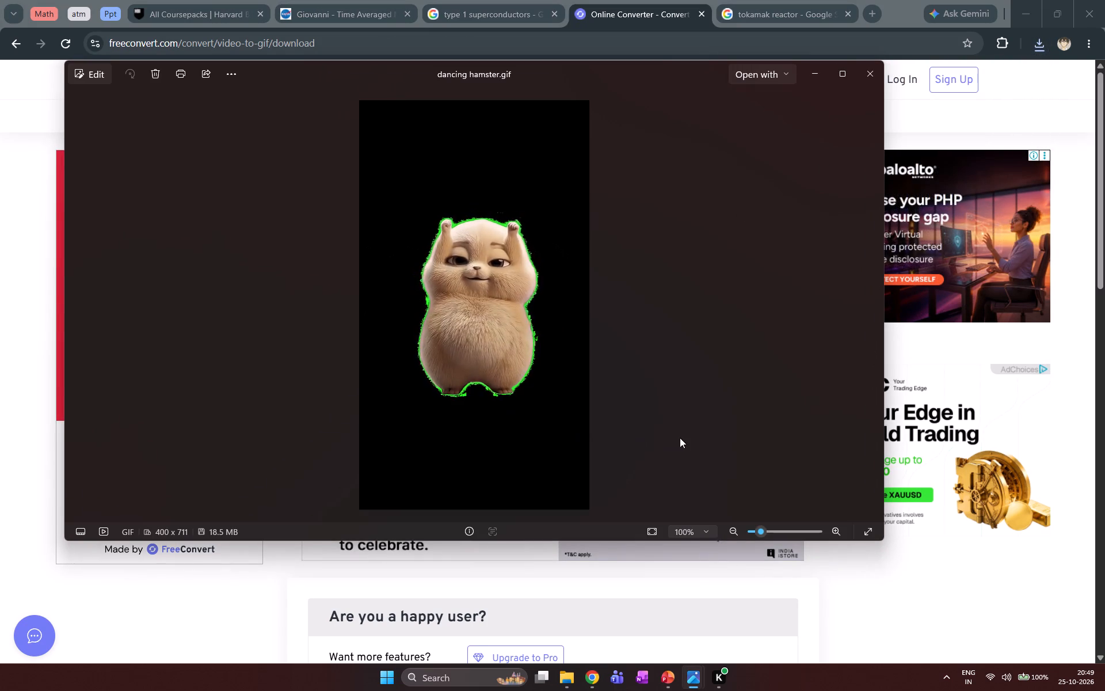
{"action": "left_click", "coordinate": [867, 66]}
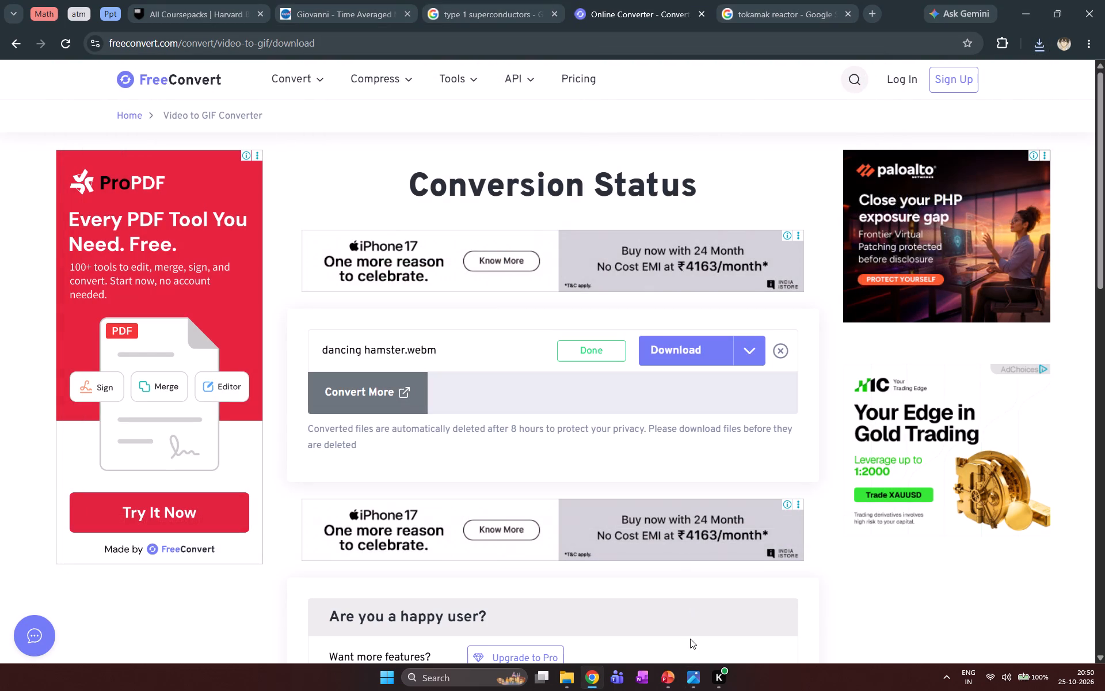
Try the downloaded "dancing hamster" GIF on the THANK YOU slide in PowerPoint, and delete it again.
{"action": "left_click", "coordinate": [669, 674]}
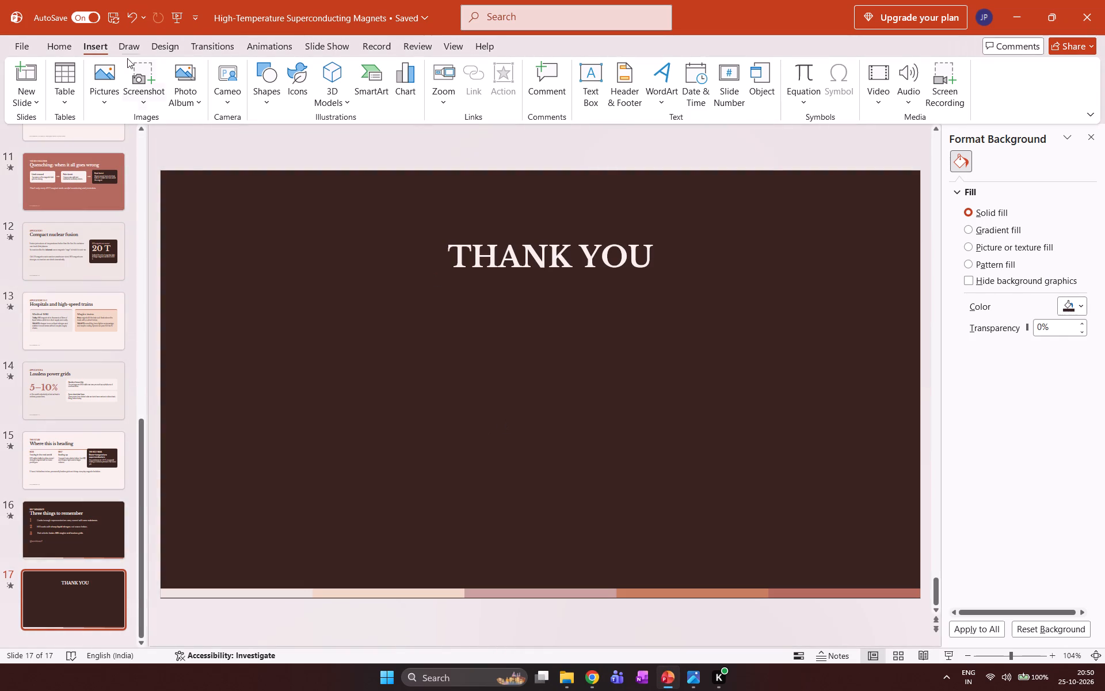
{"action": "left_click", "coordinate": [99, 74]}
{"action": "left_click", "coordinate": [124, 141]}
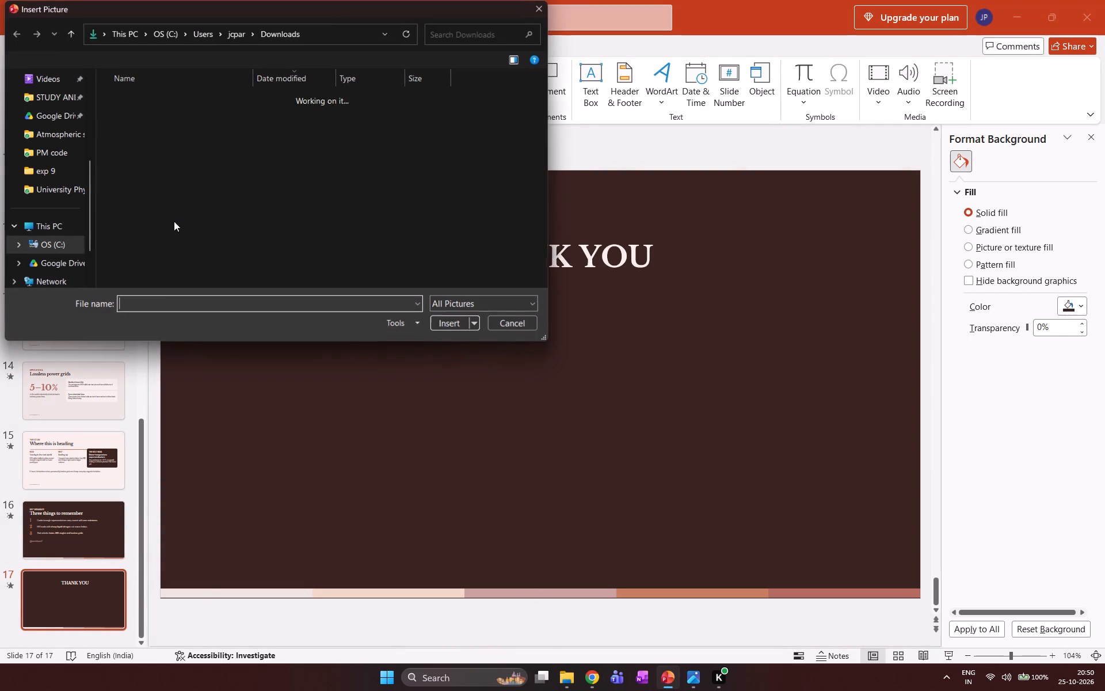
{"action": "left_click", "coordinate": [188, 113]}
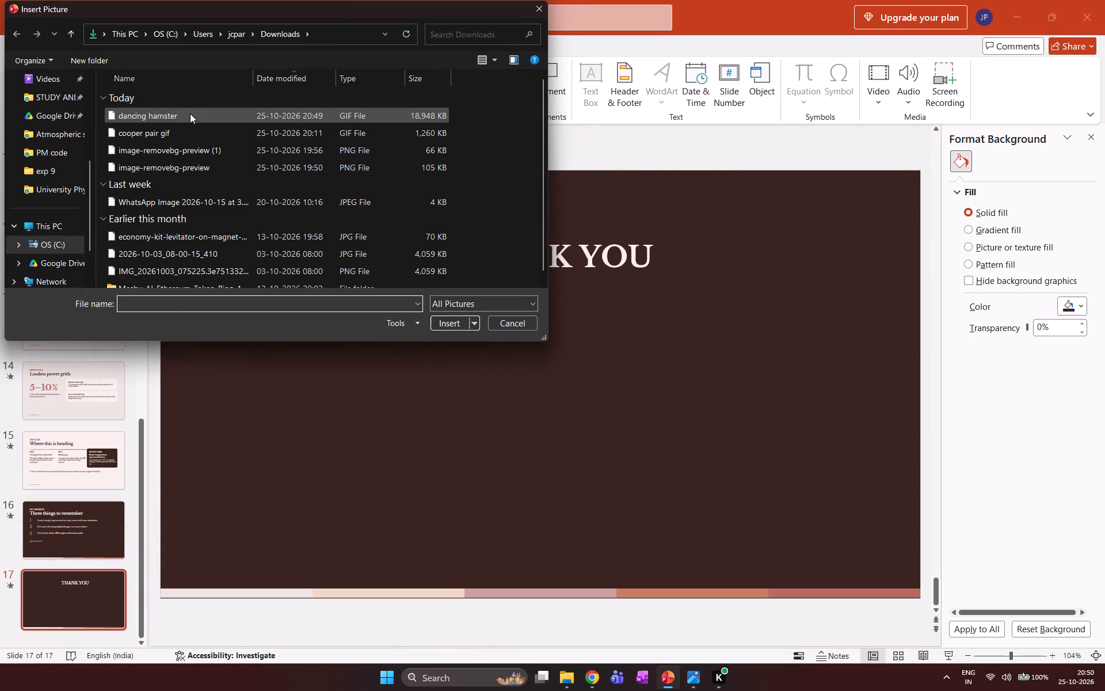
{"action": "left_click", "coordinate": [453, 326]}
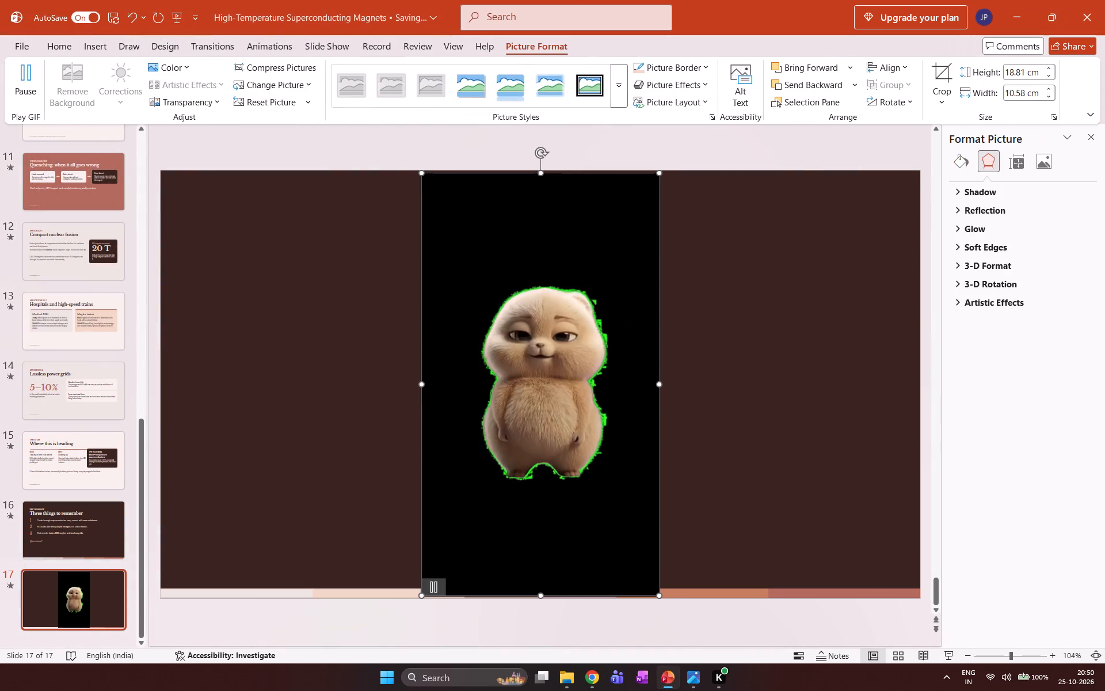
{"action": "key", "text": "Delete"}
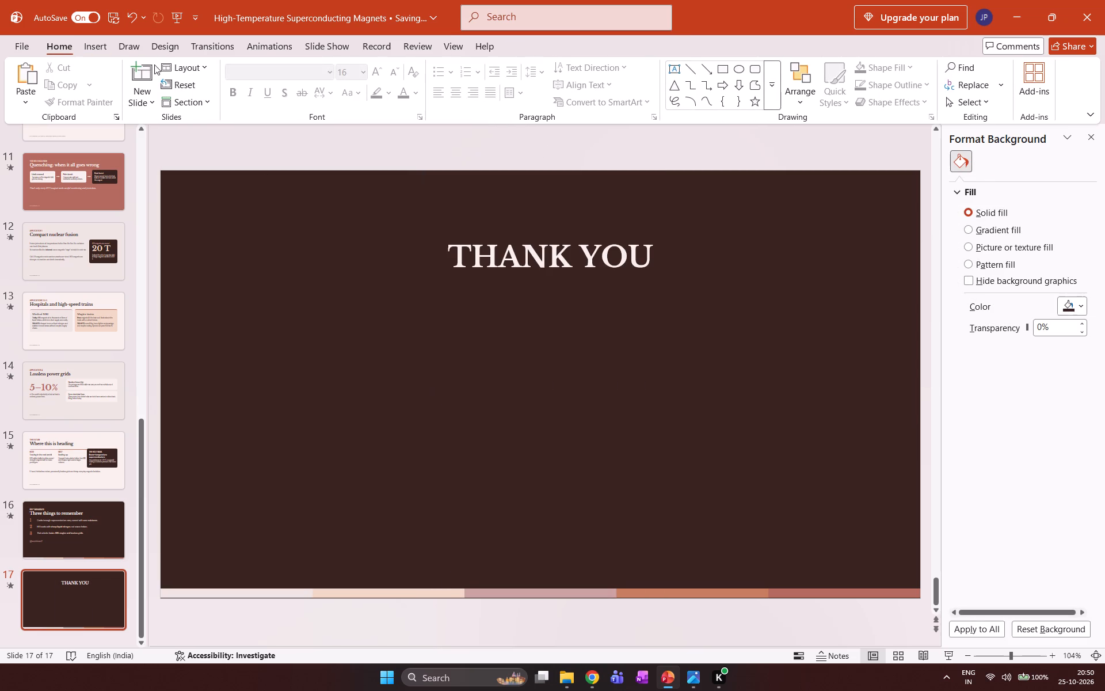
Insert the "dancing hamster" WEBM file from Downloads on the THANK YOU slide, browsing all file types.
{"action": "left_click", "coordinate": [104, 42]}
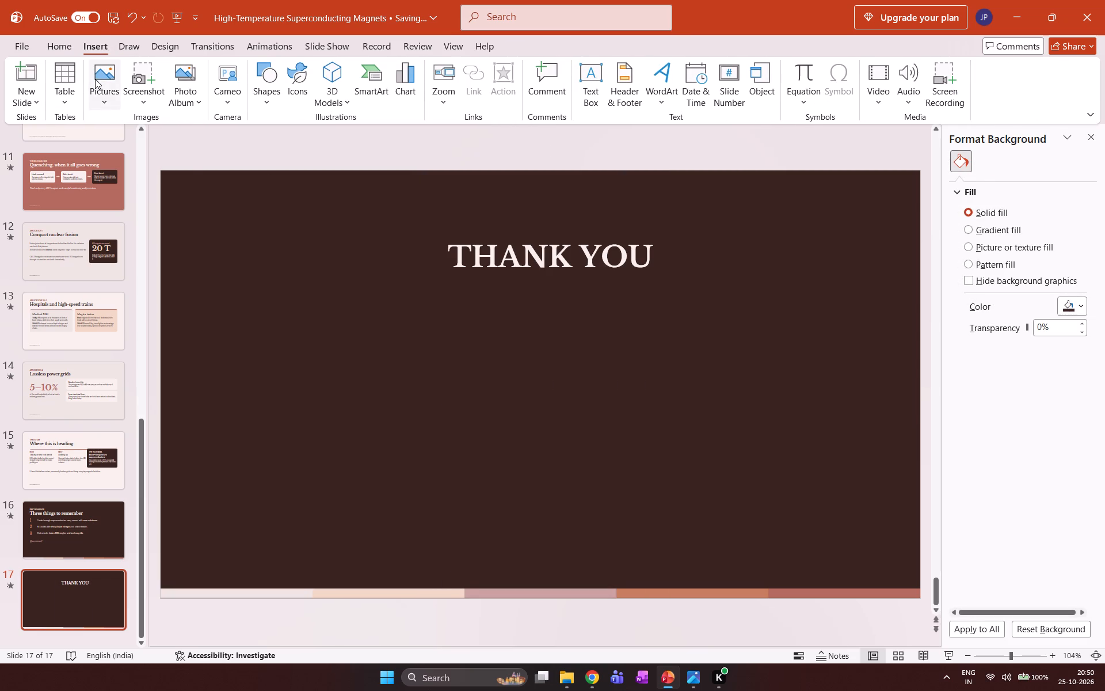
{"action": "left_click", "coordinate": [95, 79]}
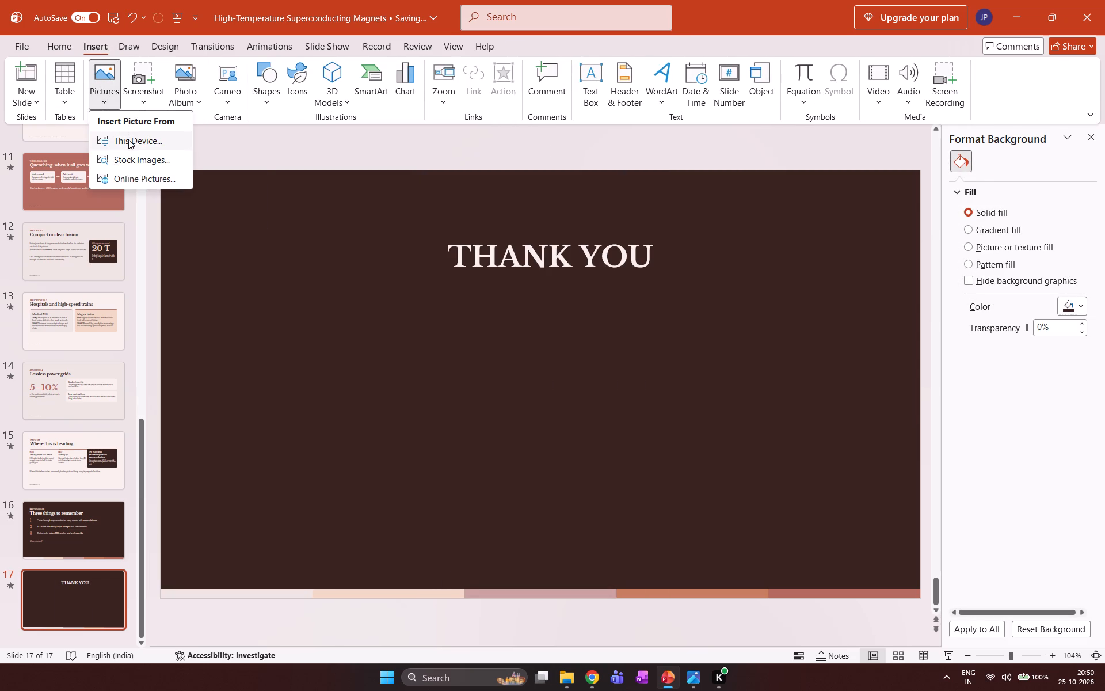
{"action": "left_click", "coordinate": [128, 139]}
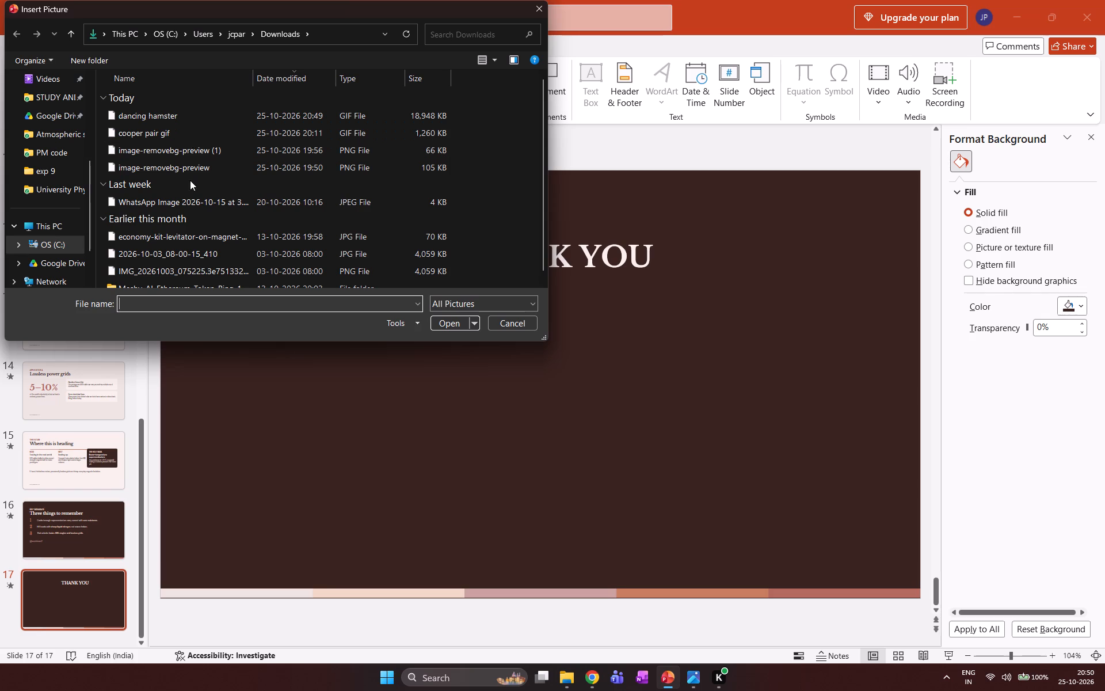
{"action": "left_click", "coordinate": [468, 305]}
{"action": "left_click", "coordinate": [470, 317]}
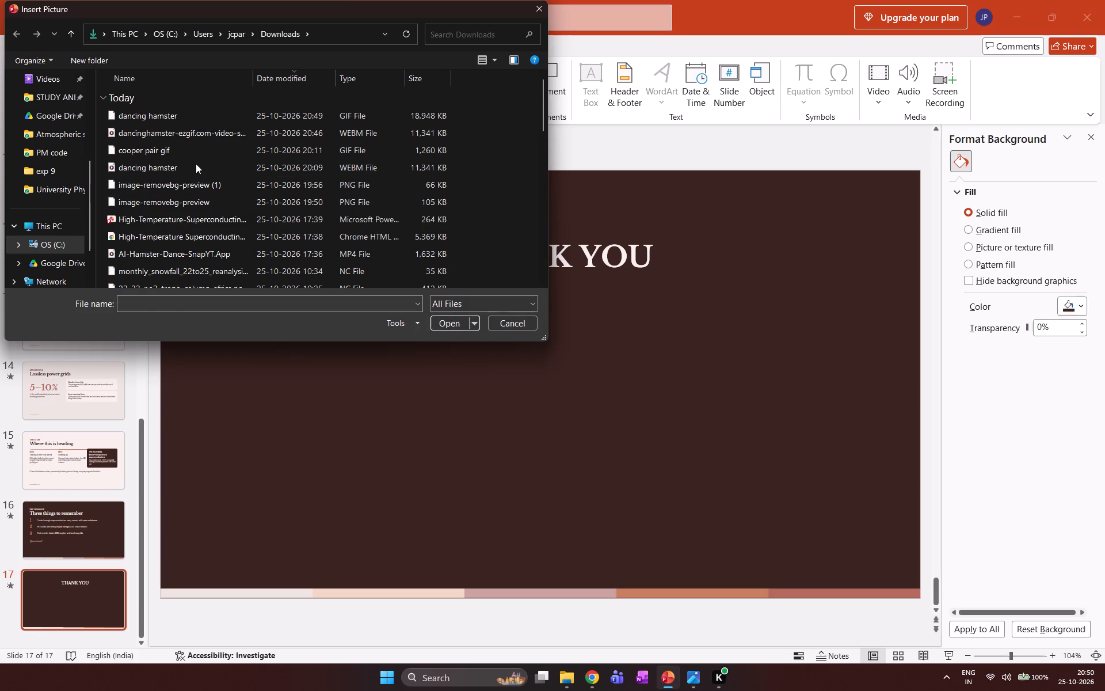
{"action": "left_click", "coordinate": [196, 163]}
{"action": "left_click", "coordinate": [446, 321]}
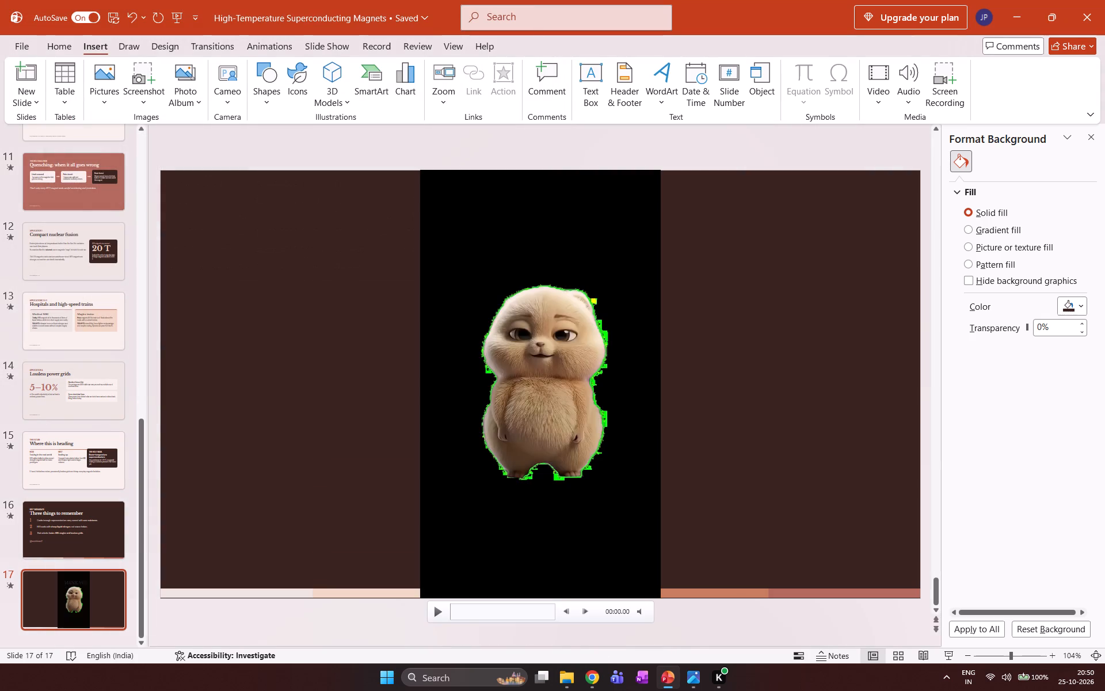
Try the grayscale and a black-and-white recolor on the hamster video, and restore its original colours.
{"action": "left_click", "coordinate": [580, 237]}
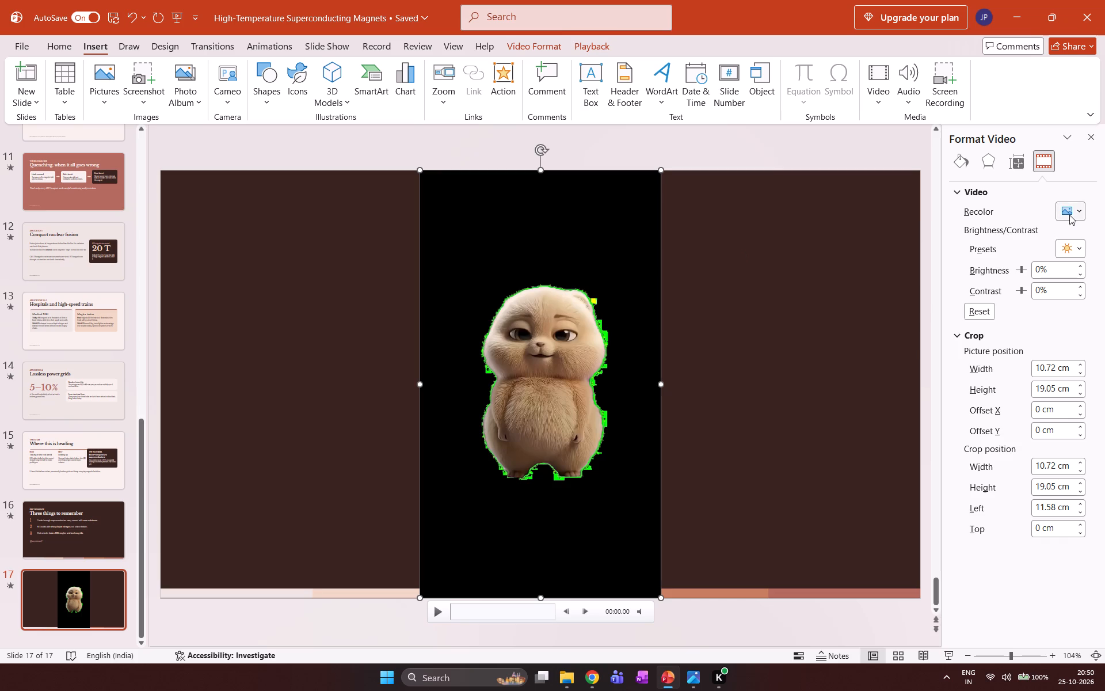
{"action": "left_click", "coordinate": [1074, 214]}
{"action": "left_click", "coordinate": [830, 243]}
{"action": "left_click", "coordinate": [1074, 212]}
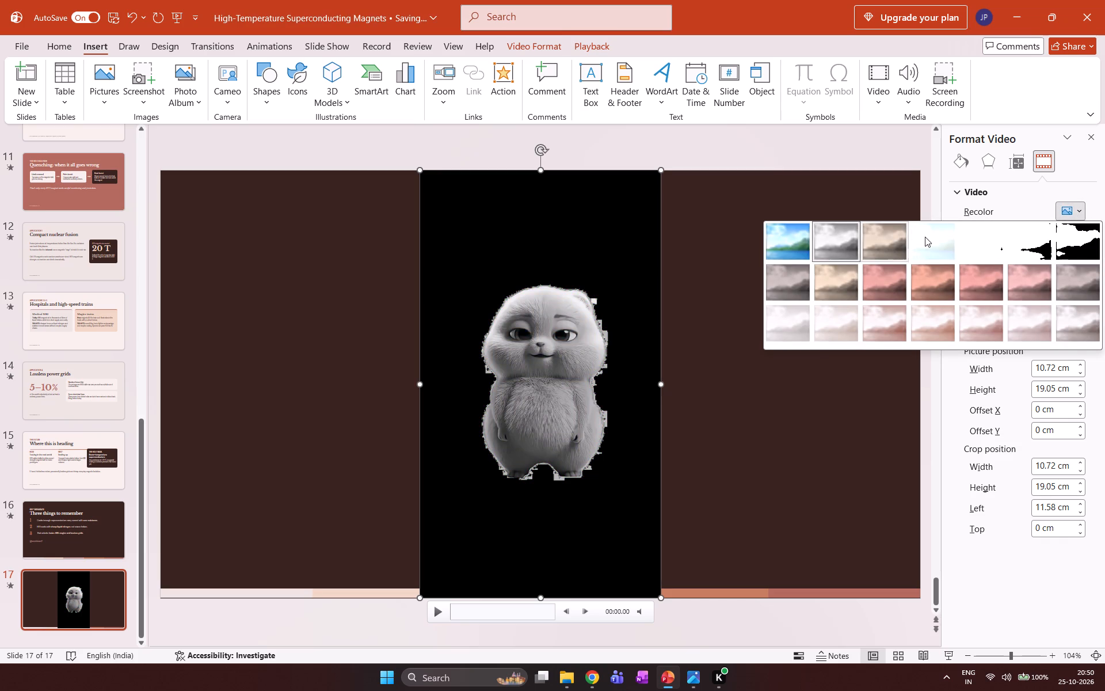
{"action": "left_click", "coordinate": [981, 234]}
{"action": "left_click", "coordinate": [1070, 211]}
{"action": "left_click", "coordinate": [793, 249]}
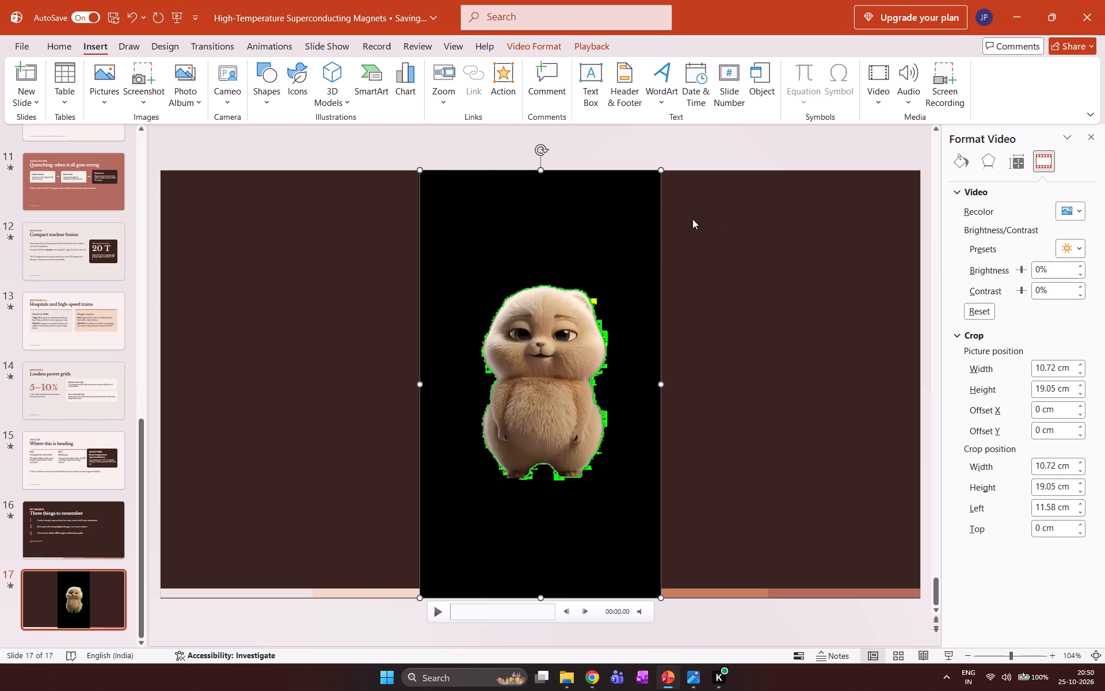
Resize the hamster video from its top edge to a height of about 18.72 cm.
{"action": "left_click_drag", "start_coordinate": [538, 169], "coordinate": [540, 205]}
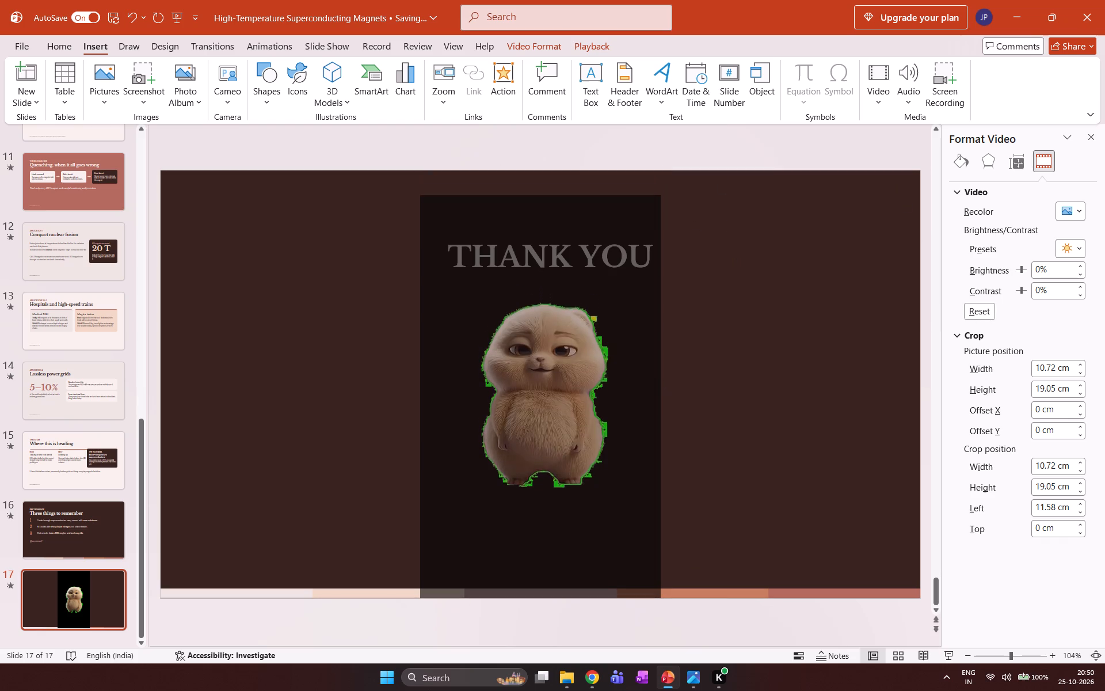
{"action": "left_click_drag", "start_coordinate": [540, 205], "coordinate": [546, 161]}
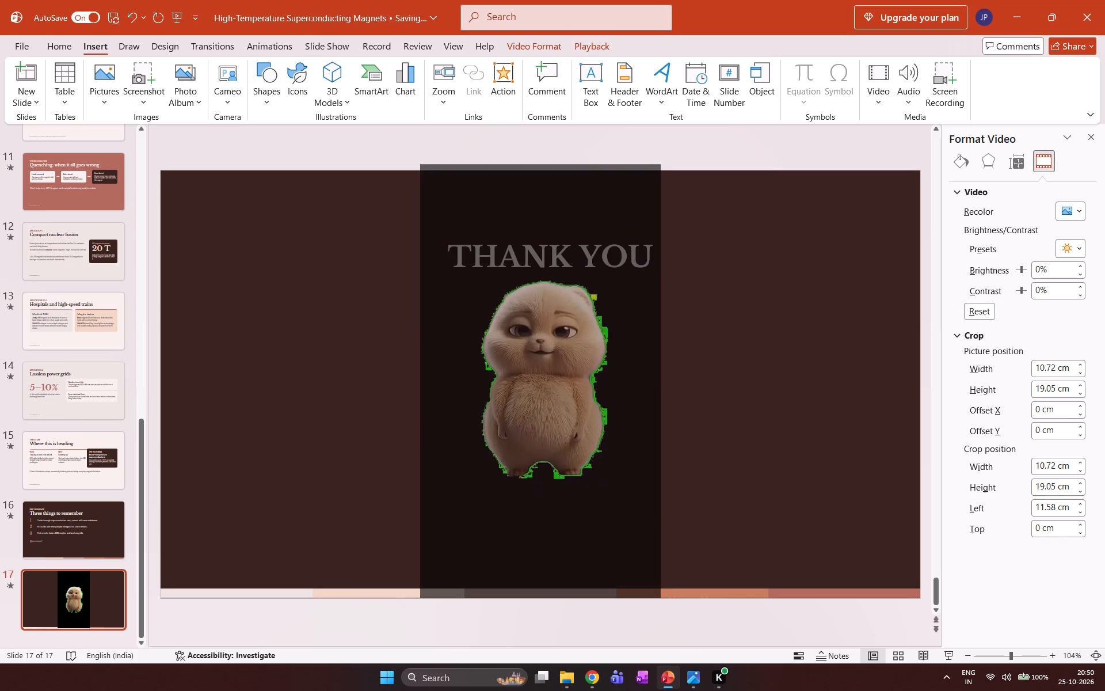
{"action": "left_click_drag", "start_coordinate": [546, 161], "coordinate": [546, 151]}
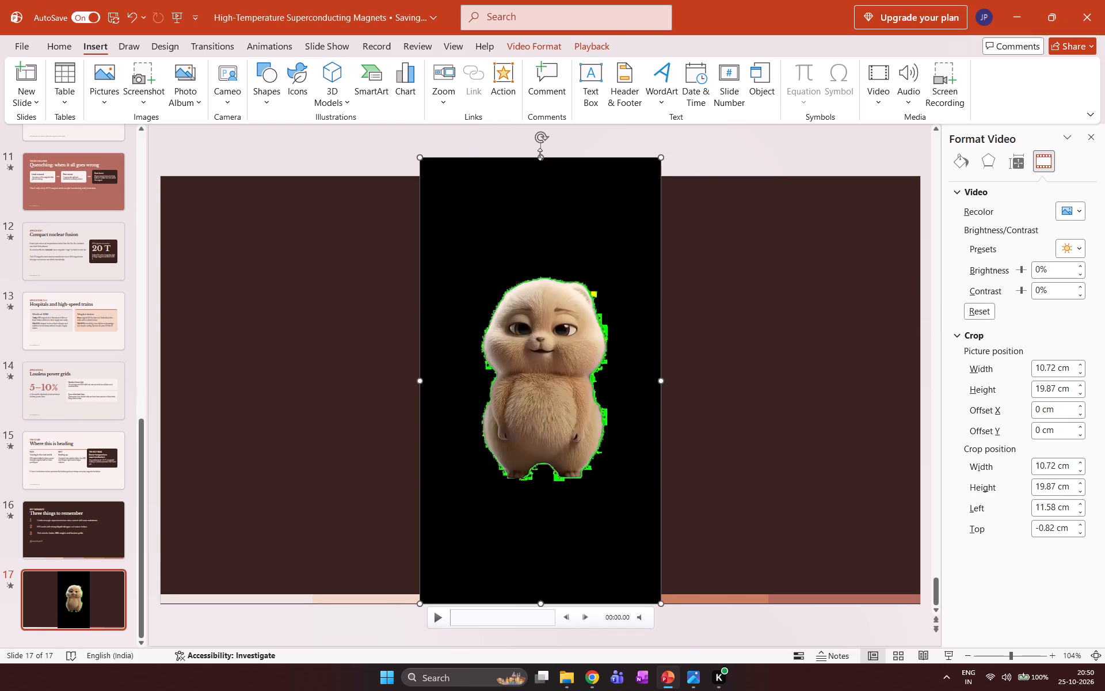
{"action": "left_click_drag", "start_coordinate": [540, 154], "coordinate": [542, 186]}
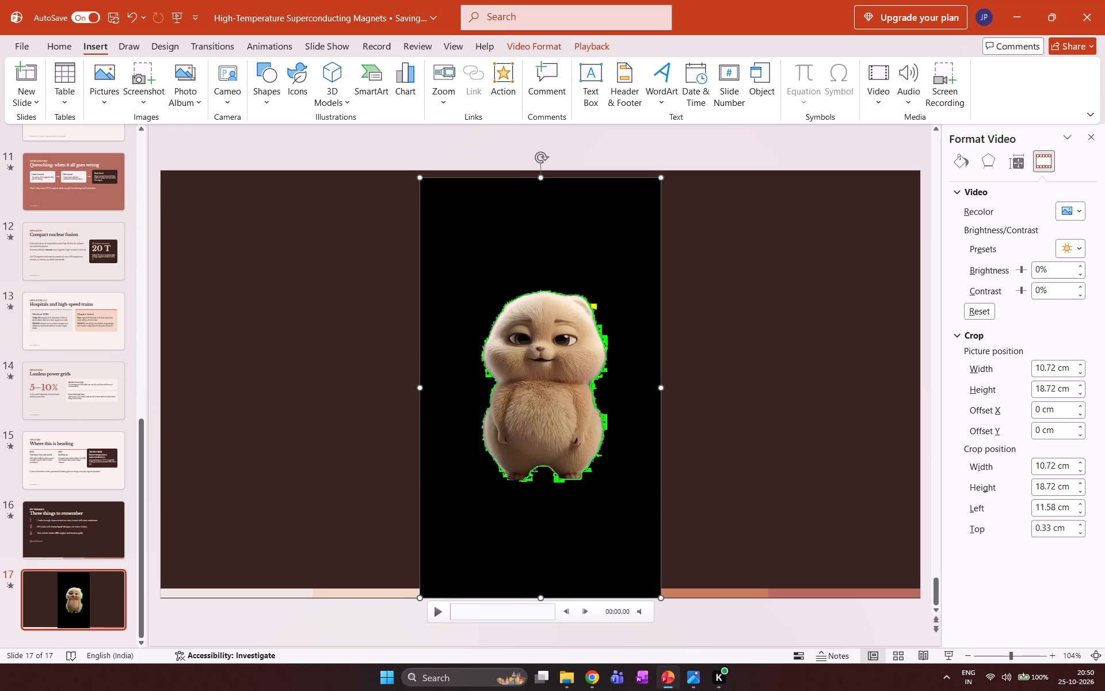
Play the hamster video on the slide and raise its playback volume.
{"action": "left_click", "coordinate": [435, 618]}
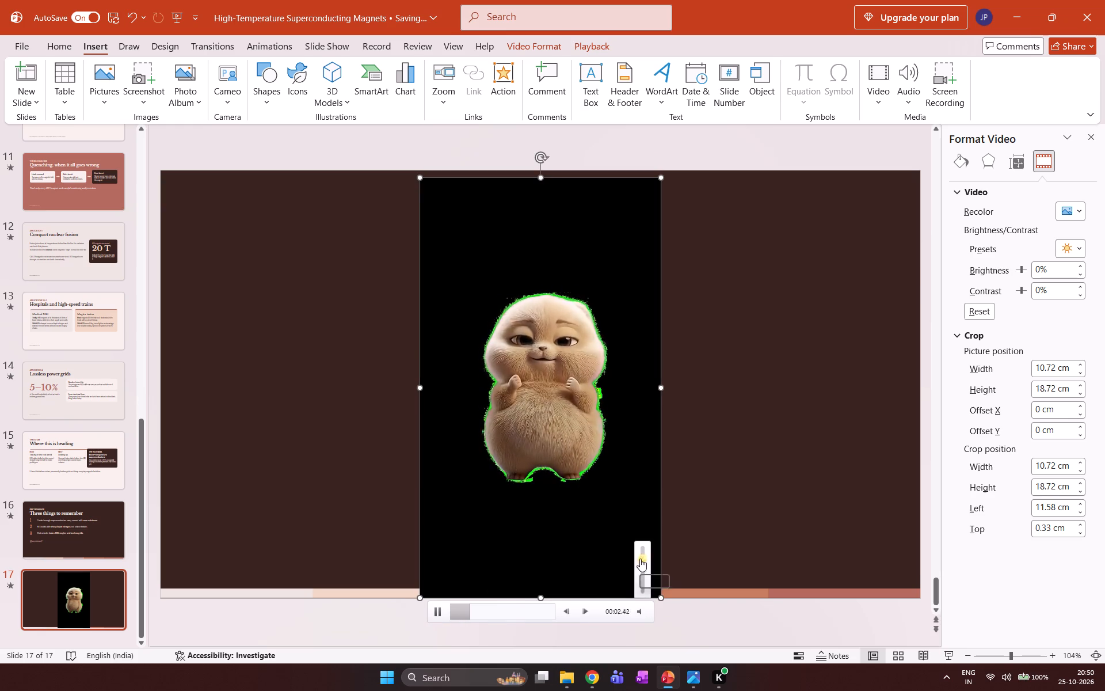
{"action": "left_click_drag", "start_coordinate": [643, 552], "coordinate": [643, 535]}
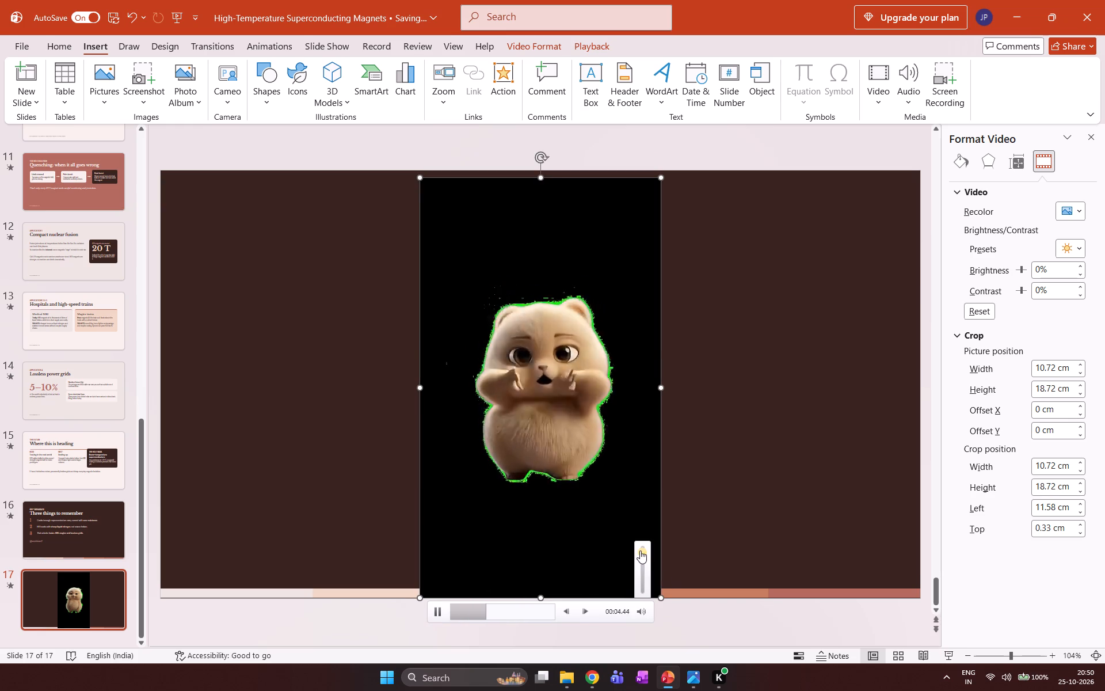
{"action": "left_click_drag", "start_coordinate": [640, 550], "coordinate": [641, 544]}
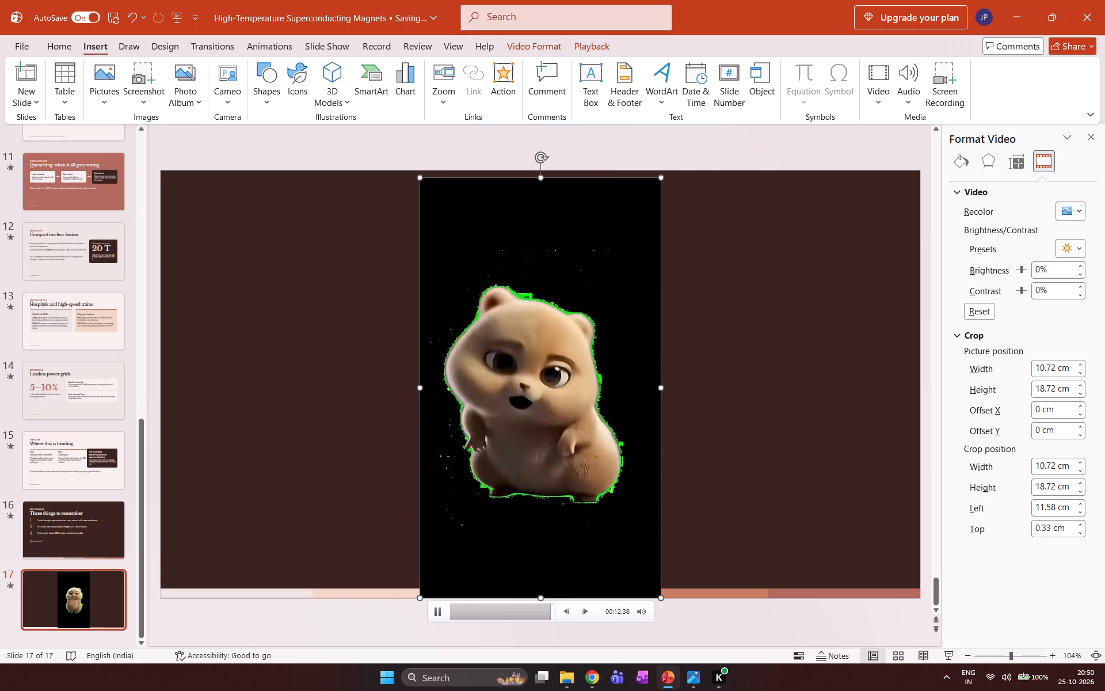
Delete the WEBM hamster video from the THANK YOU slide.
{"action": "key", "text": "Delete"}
Insert the "AI-Hamster-Dance-SnapYT.App" MP4 from Downloads on the THANK YOU slide, browsing all file types.
{"action": "left_click", "coordinate": [94, 80]}
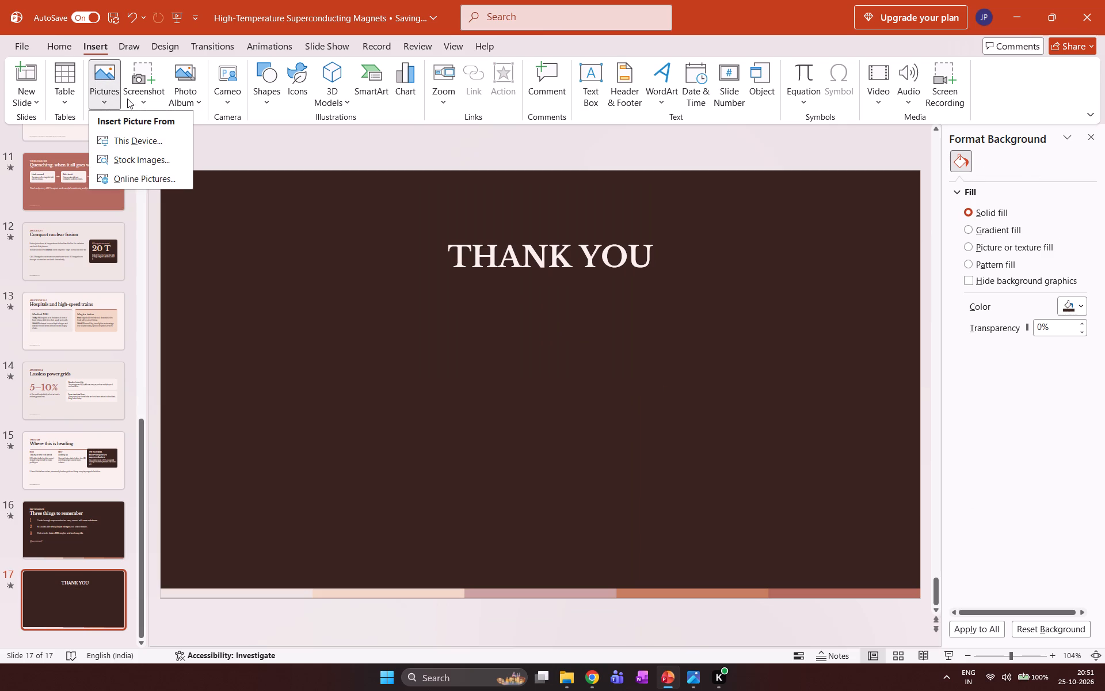
{"action": "left_click", "coordinate": [139, 143]}
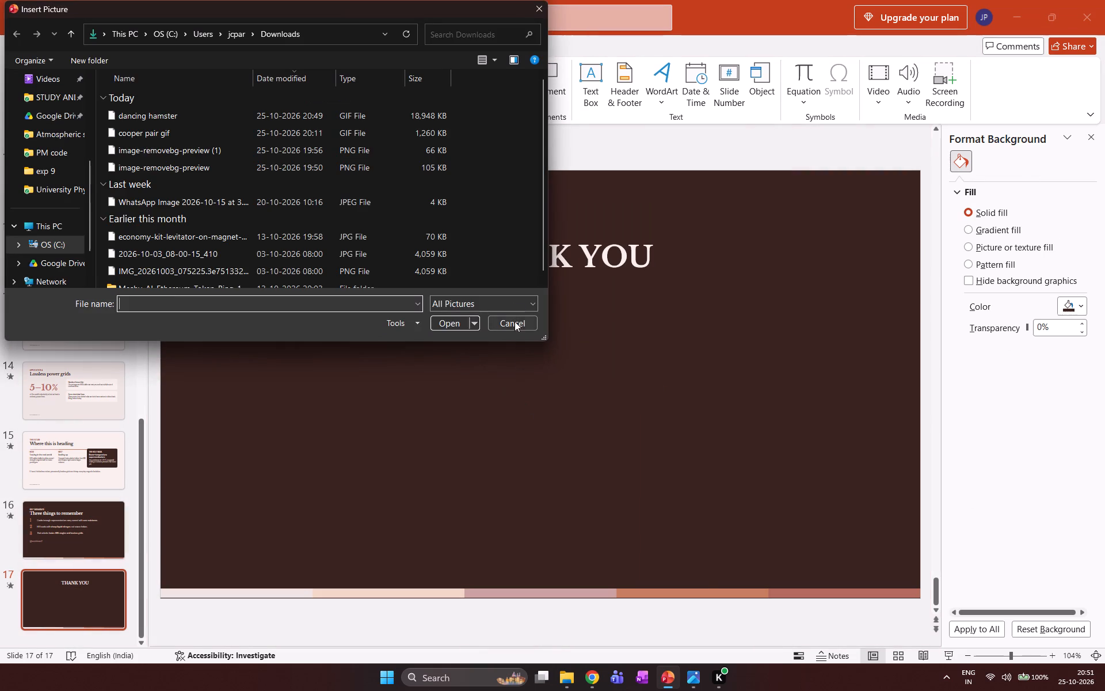
{"action": "left_click", "coordinate": [515, 305]}
{"action": "left_click", "coordinate": [476, 320]}
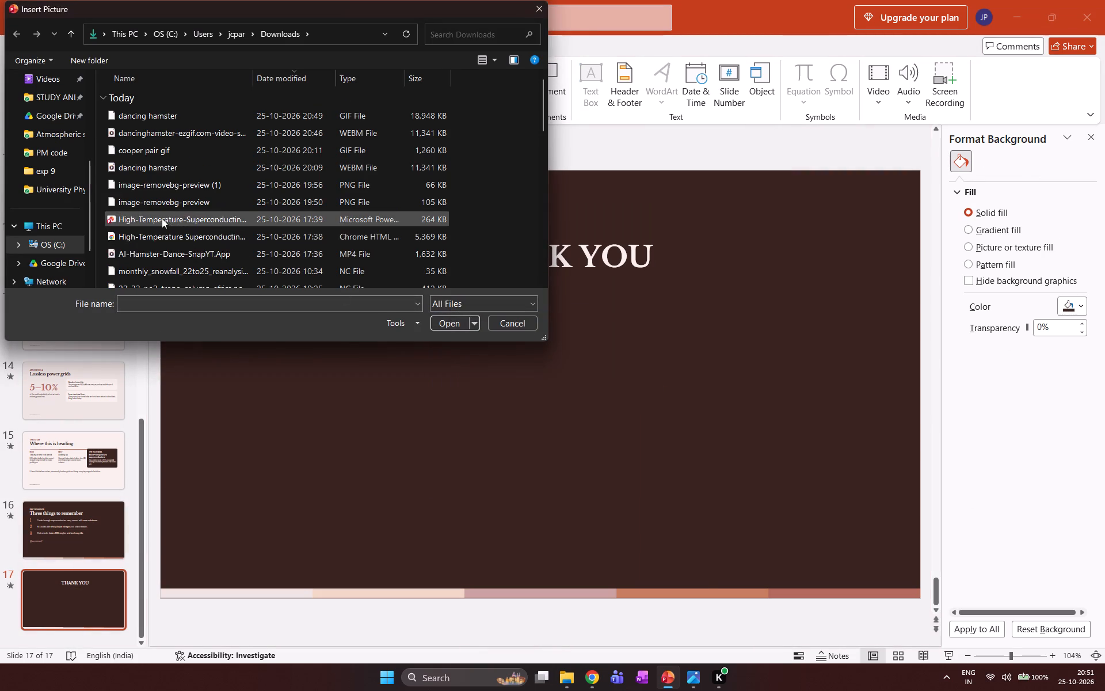
{"action": "scroll", "coordinate": [161, 218], "scroll_direction": "down", "scroll_amount": 2}
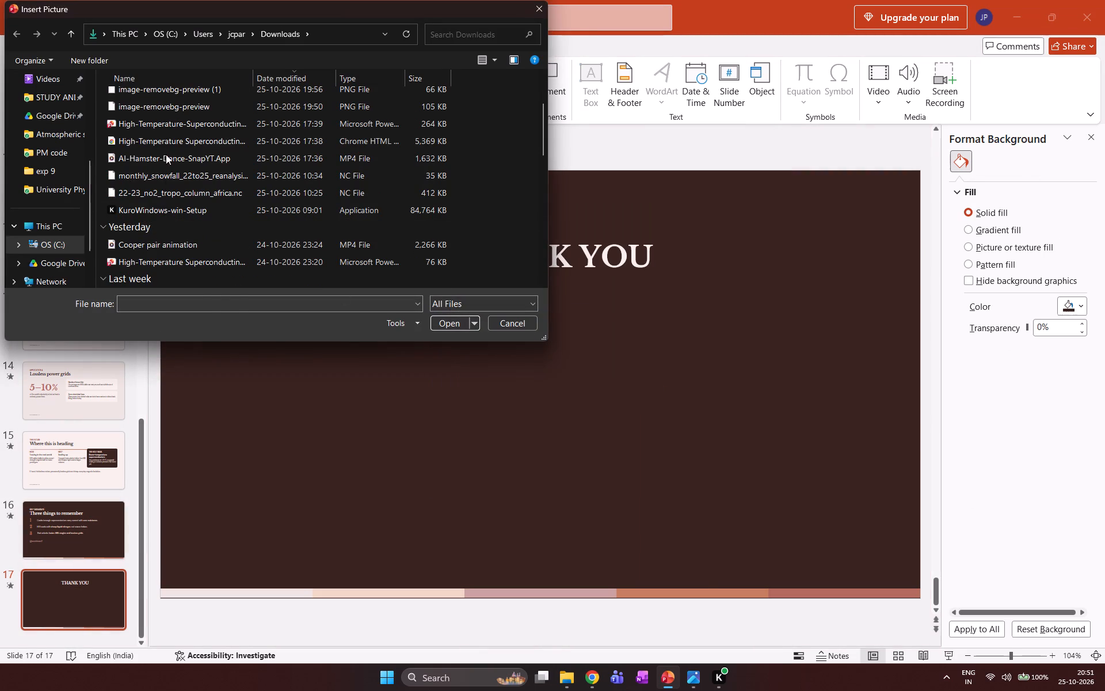
{"action": "left_click", "coordinate": [166, 154]}
{"action": "left_click", "coordinate": [458, 324]}
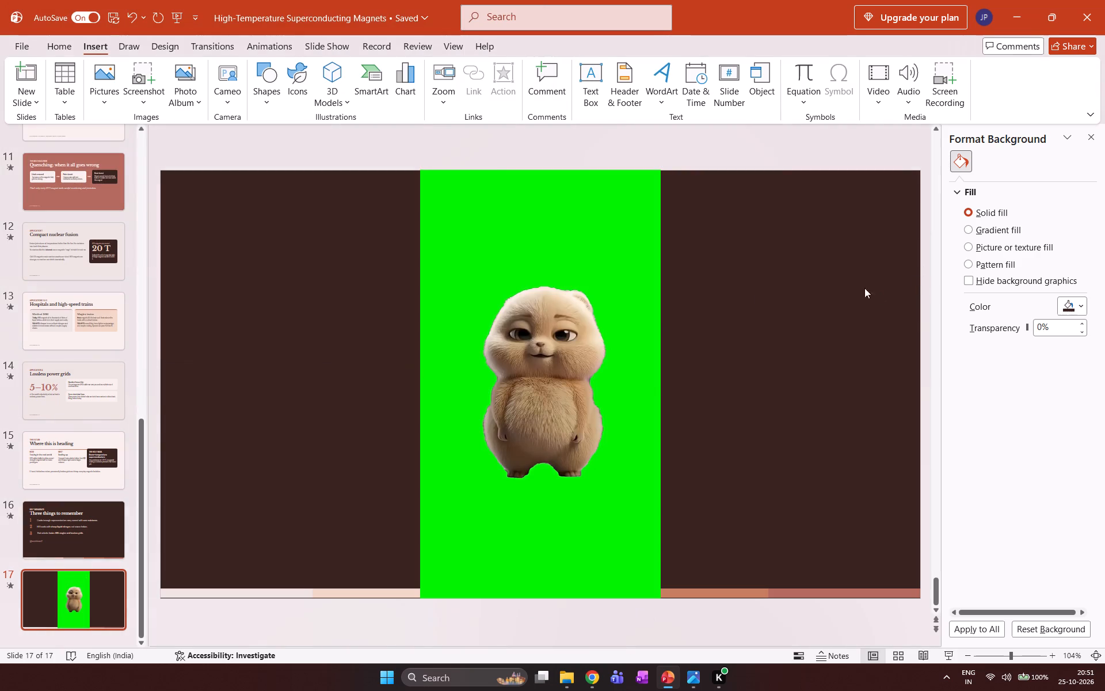
Try the grayscale recolor on the green-screen hamster video, and apply the sepia recolor instead.
{"action": "left_click", "coordinate": [501, 298]}
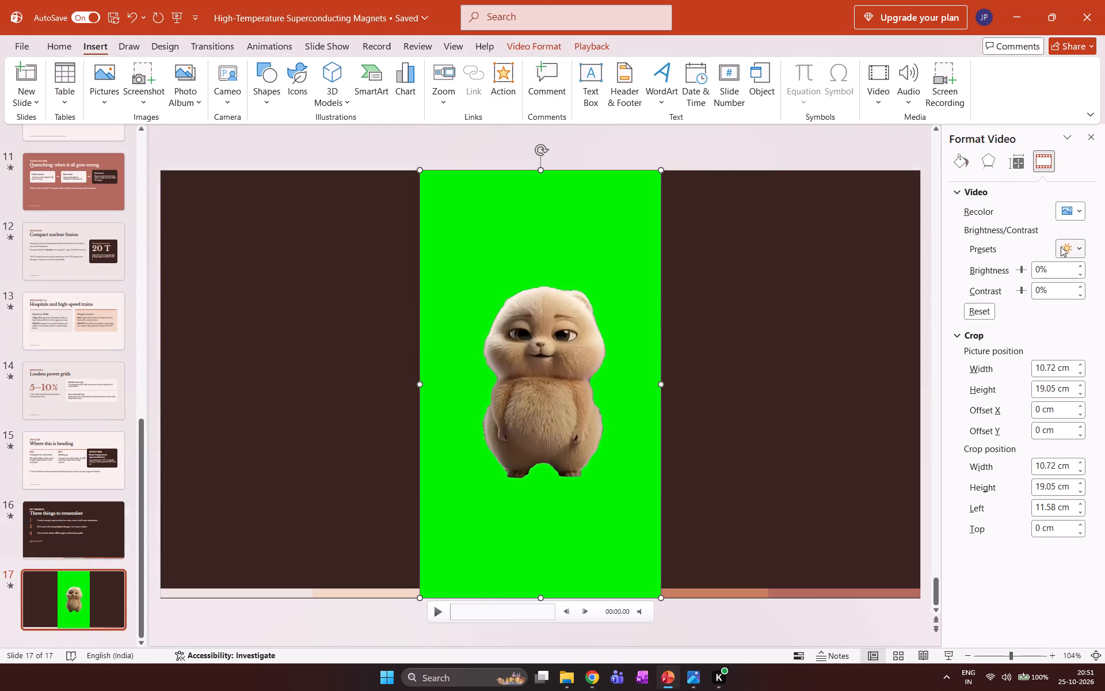
{"action": "left_click", "coordinate": [1075, 214]}
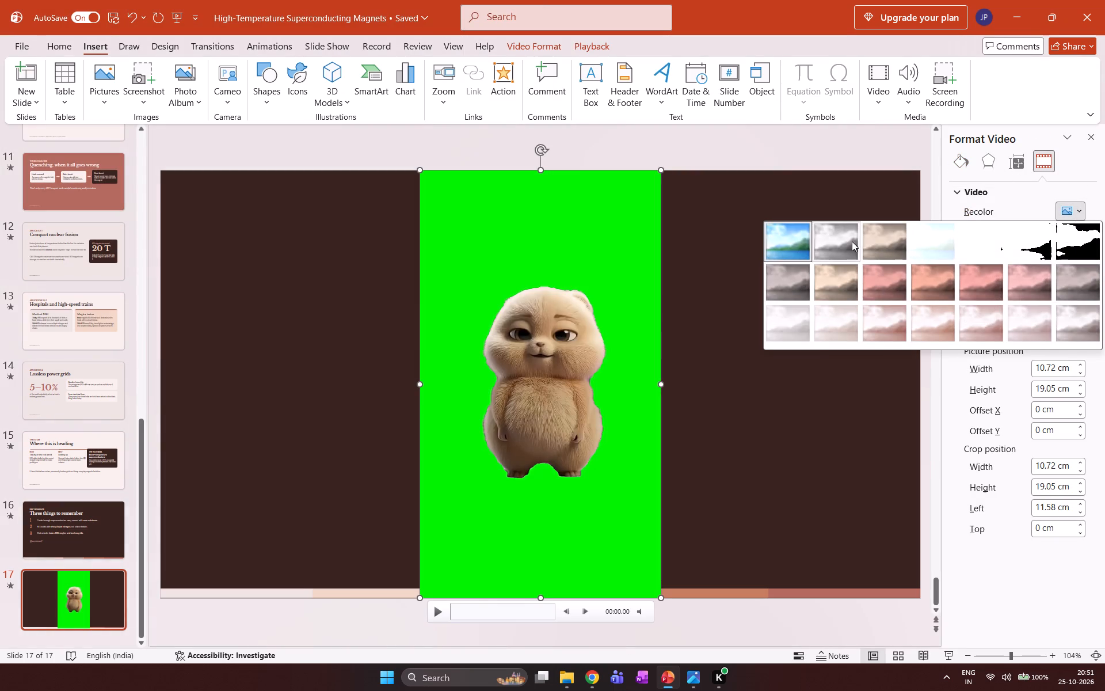
{"action": "left_click", "coordinate": [852, 241]}
{"action": "left_click", "coordinate": [1079, 207]}
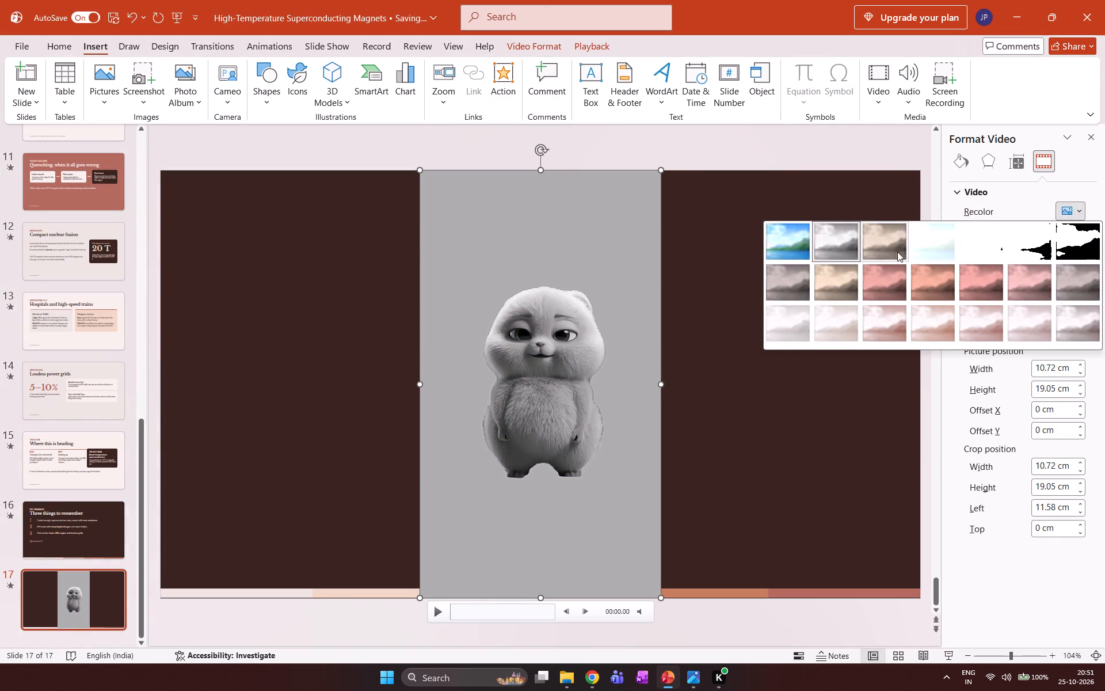
{"action": "left_click", "coordinate": [887, 249]}
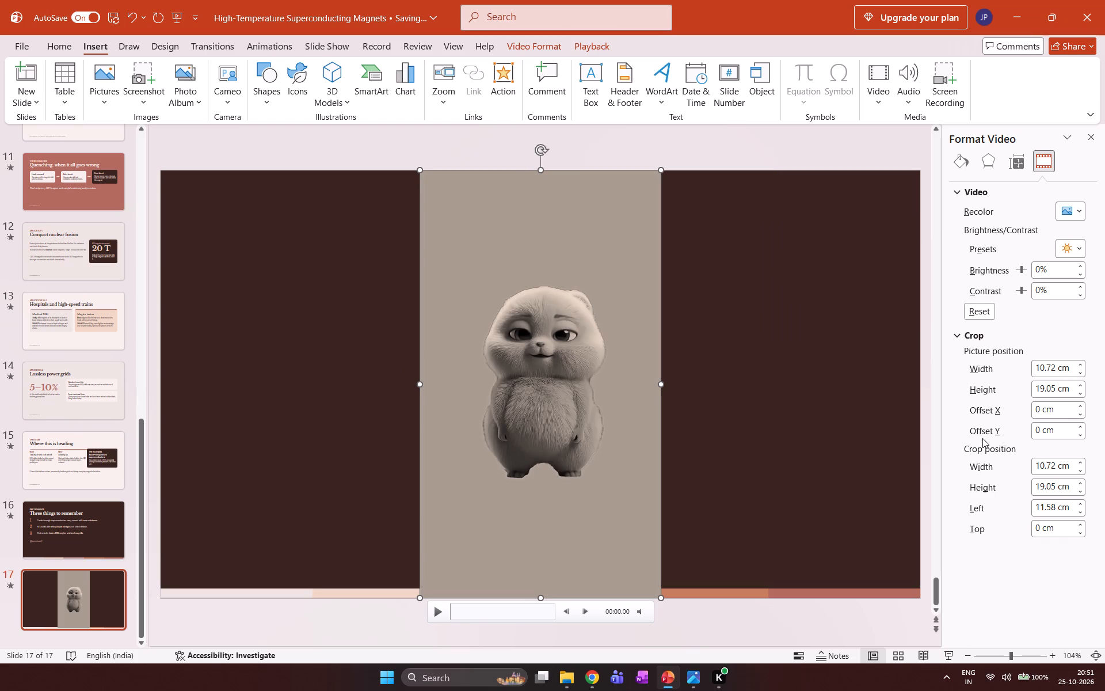
Crop the hamster video's frame to a width of 9.7 cm and a height of 15 cm.
{"action": "double_click", "coordinate": [1081, 468]}
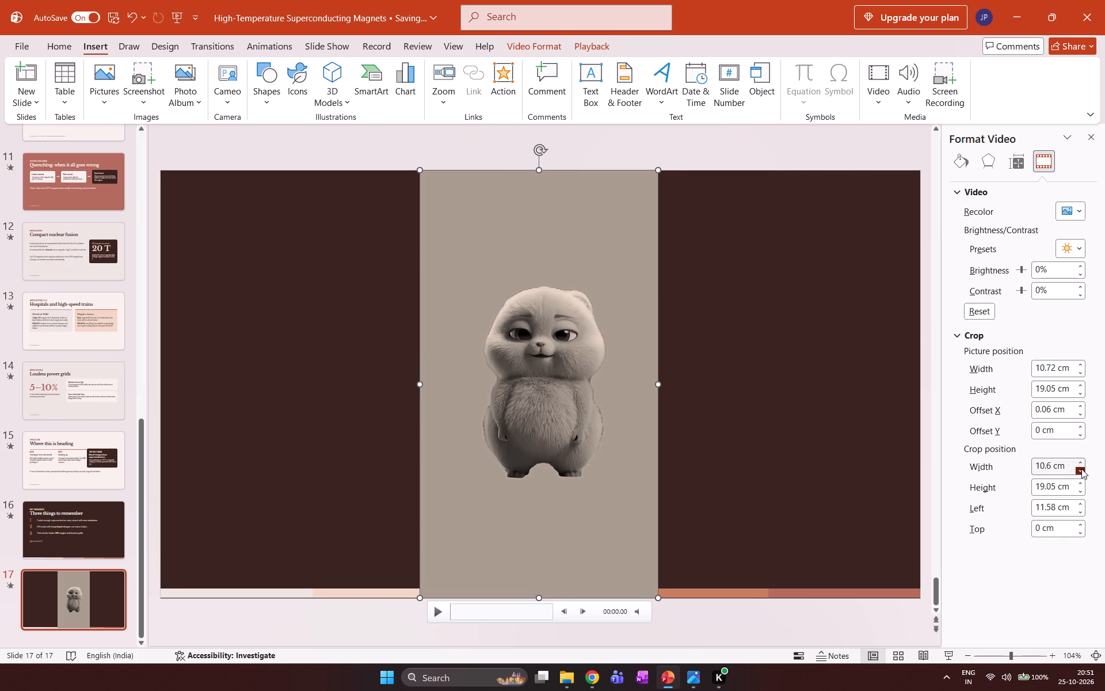
{"action": "triple_click", "coordinate": [1081, 469]}
{"action": "triple_click", "coordinate": [1081, 469]}
{"action": "triple_click", "coordinate": [1081, 469]}
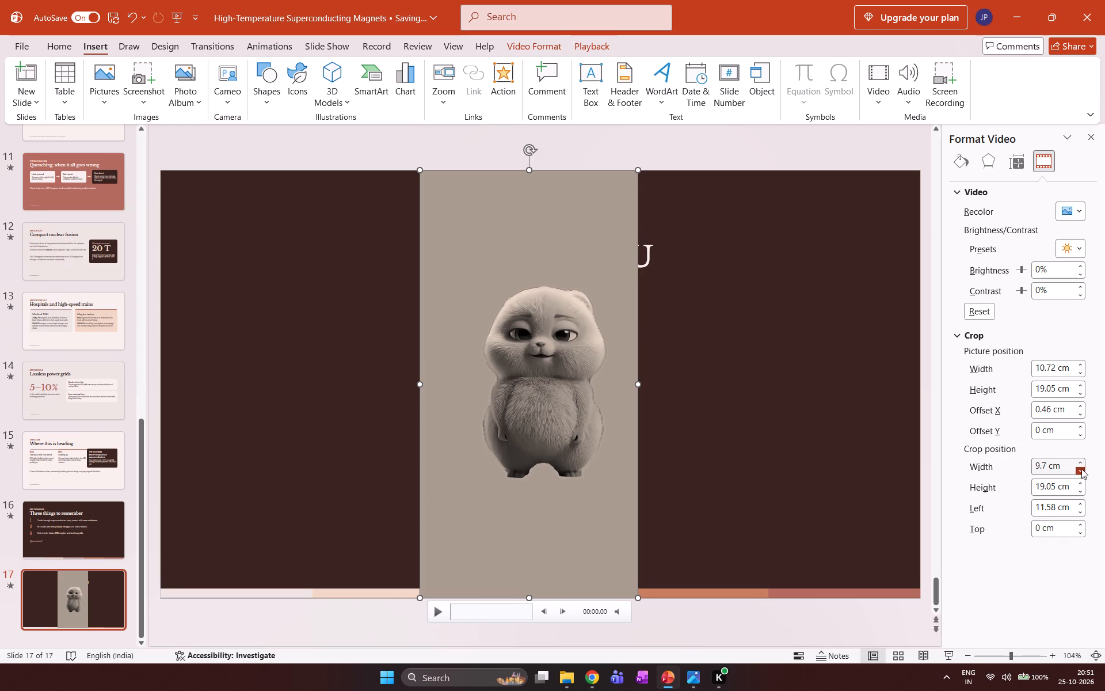
{"action": "left_click", "coordinate": [1081, 469]}
{"action": "double_click", "coordinate": [1080, 465]}
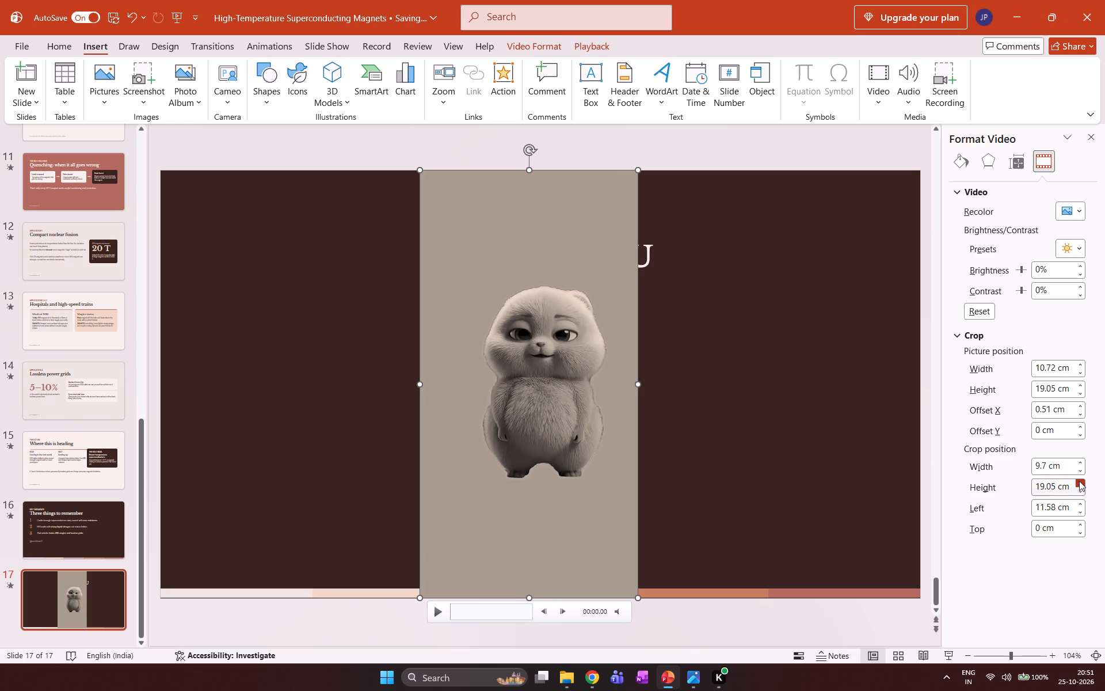
{"action": "triple_click", "coordinate": [1079, 495]}
{"action": "double_click", "coordinate": [1079, 495]}
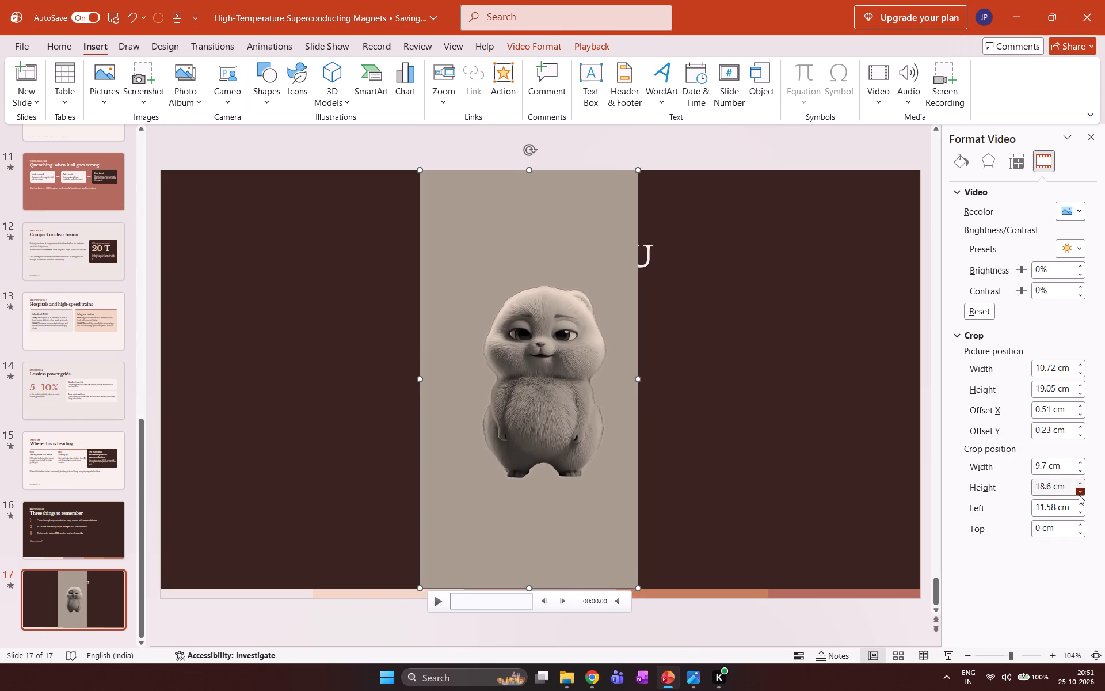
{"action": "triple_click", "coordinate": [1079, 495]}
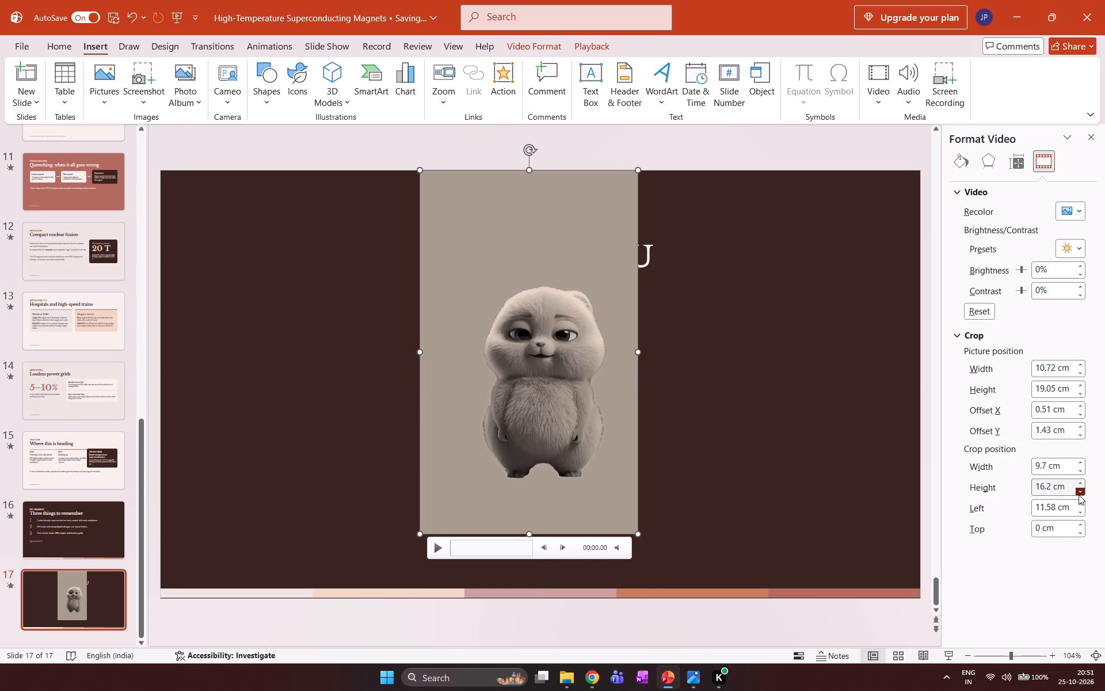
{"action": "triple_click", "coordinate": [1079, 495]}
{"action": "triple_click", "coordinate": [1079, 495]}
{"action": "triple_click", "coordinate": [1079, 495]}
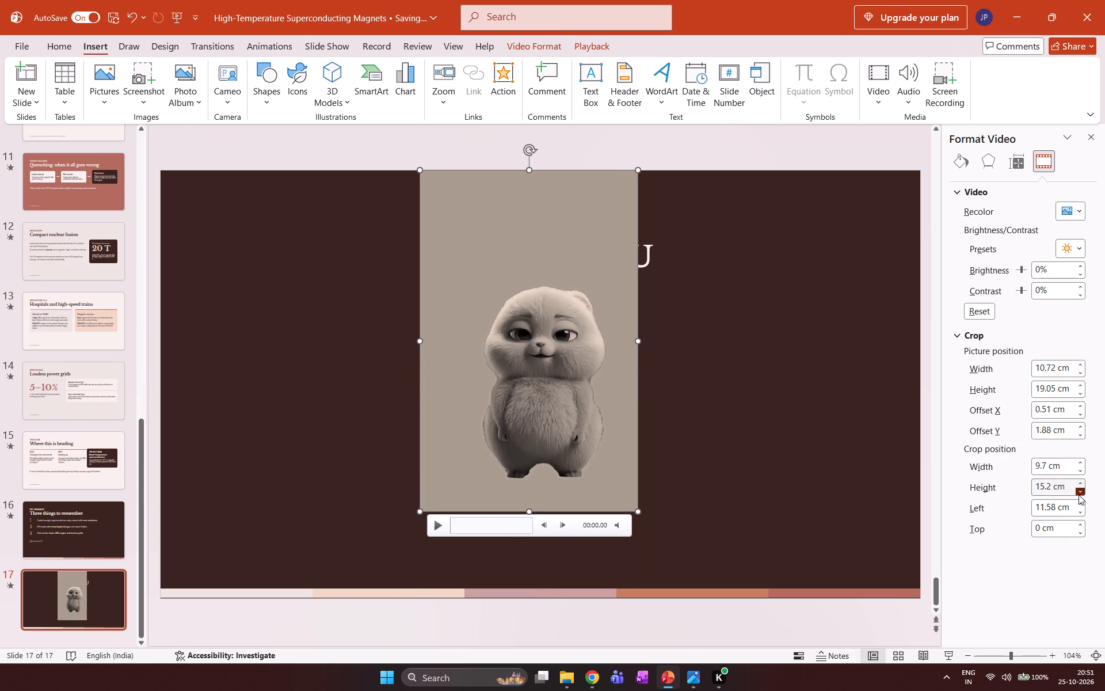
{"action": "double_click", "coordinate": [1079, 495]}
Set the top crop position of the hamster video to 4 cm.
{"action": "left_click", "coordinate": [1079, 520]}
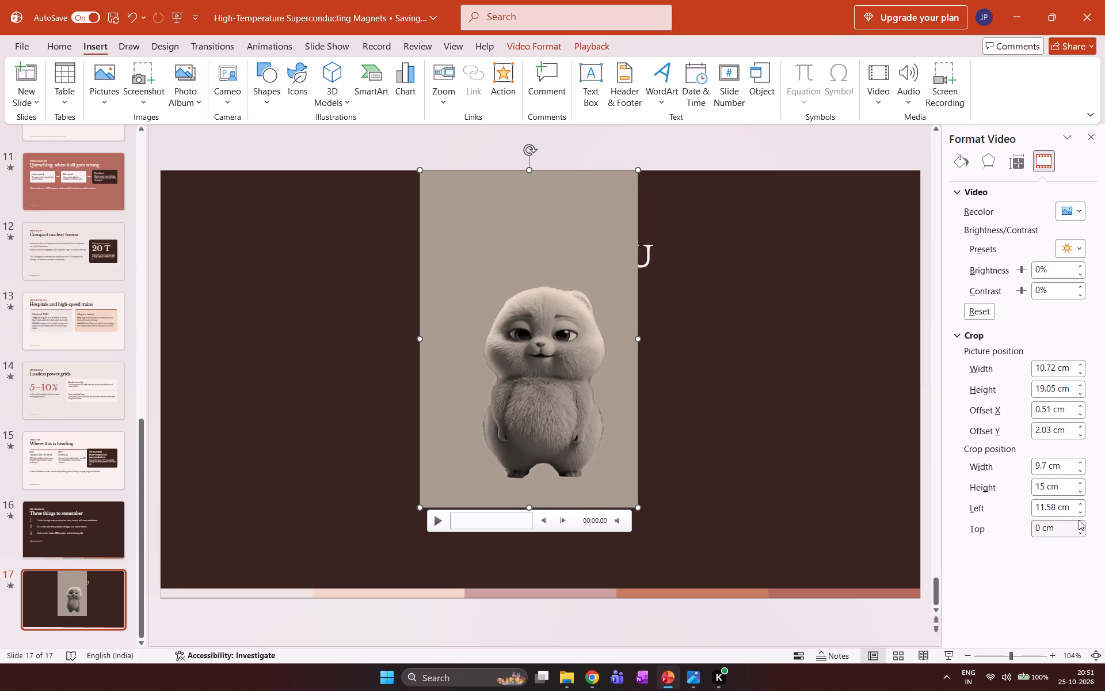
{"action": "triple_click", "coordinate": [1079, 521]}
{"action": "triple_click", "coordinate": [1079, 522]}
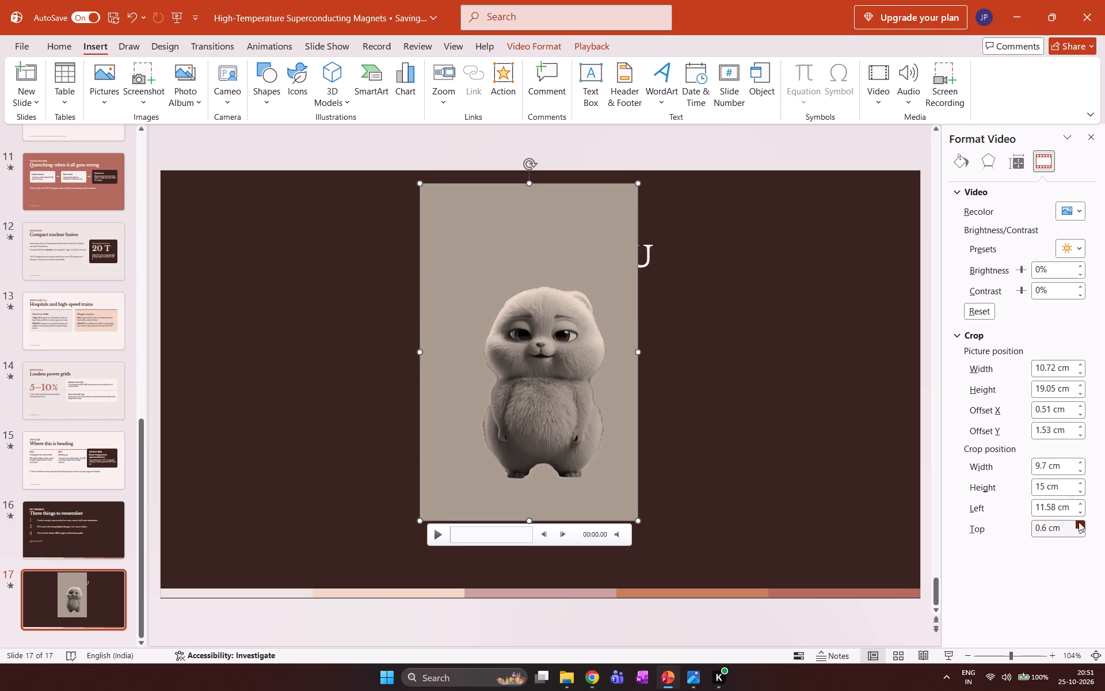
{"action": "triple_click", "coordinate": [1079, 522]}
{"action": "double_click", "coordinate": [1079, 525]}
{"action": "triple_click", "coordinate": [1081, 531]}
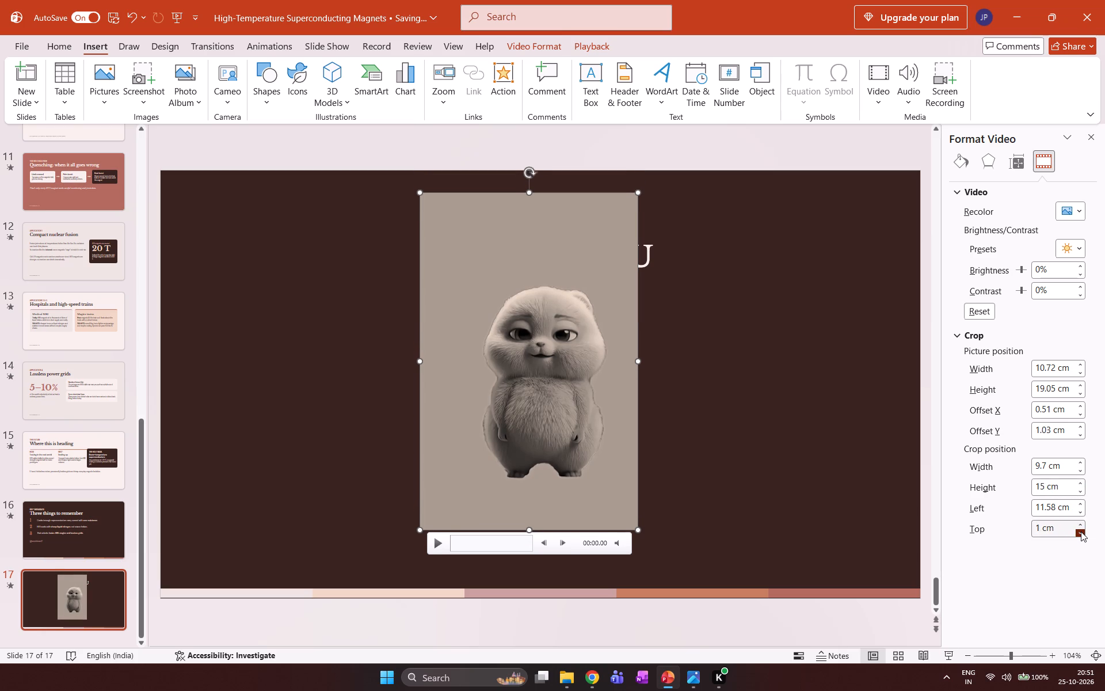
{"action": "left_click", "coordinate": [1081, 531]}
{"action": "triple_click", "coordinate": [1079, 525]}
{"action": "double_click", "coordinate": [1079, 525]}
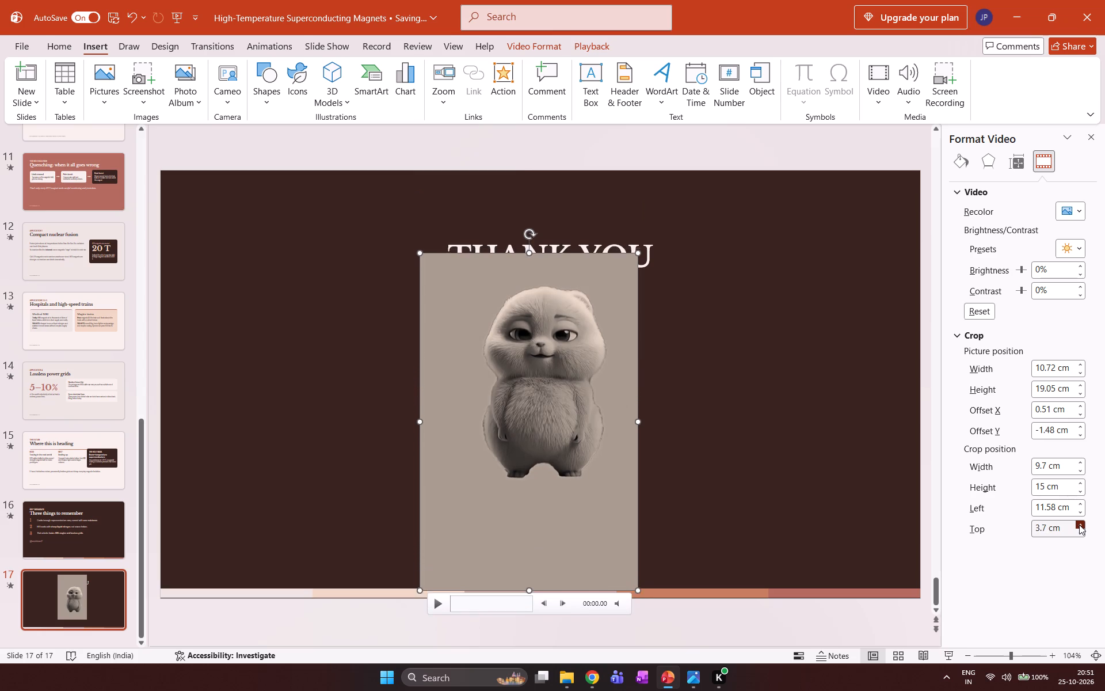
{"action": "double_click", "coordinate": [1079, 525]}
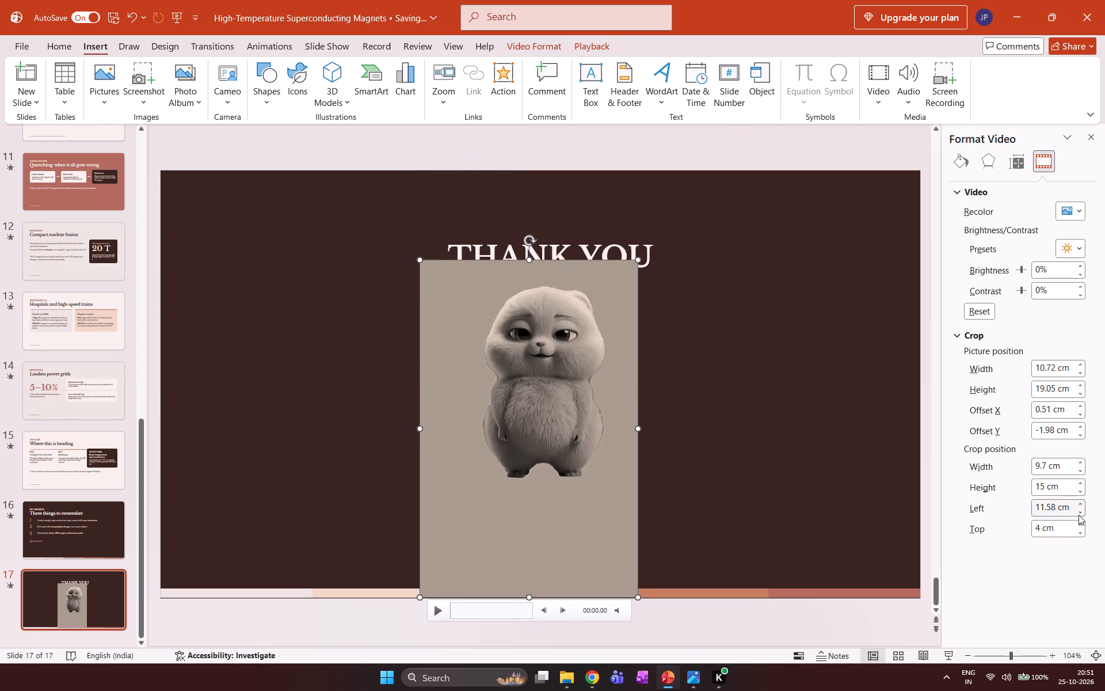
Reduce the crop height of the hamster video to 10.8 cm.
{"action": "left_click", "coordinate": [1079, 491]}
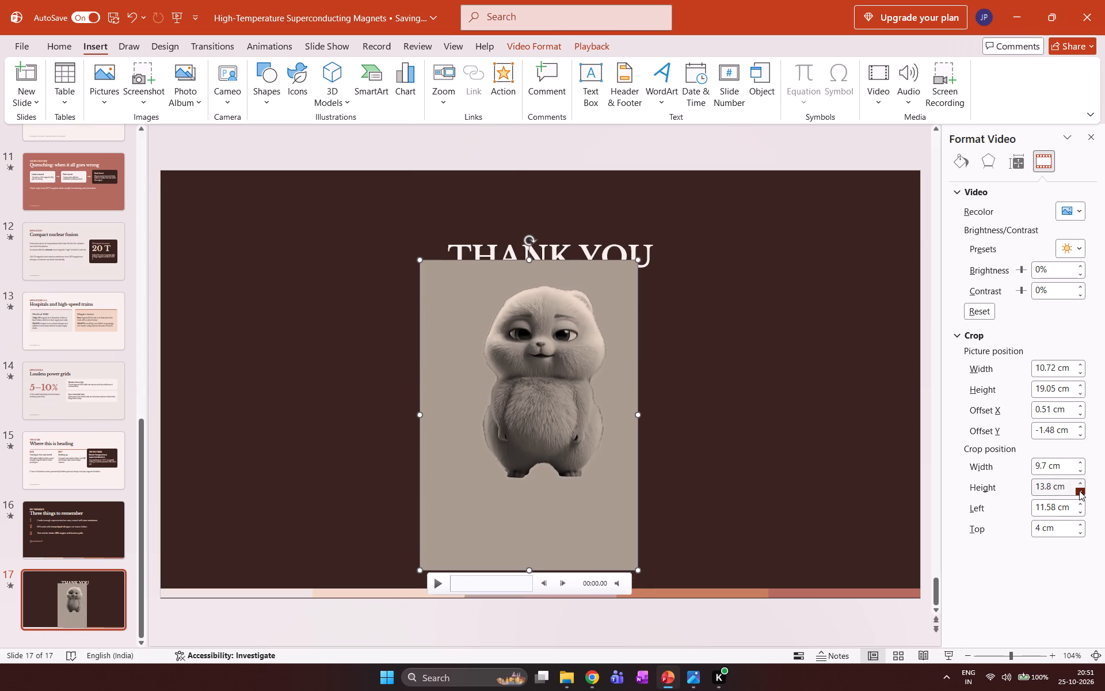
{"action": "triple_click", "coordinate": [1079, 491]}
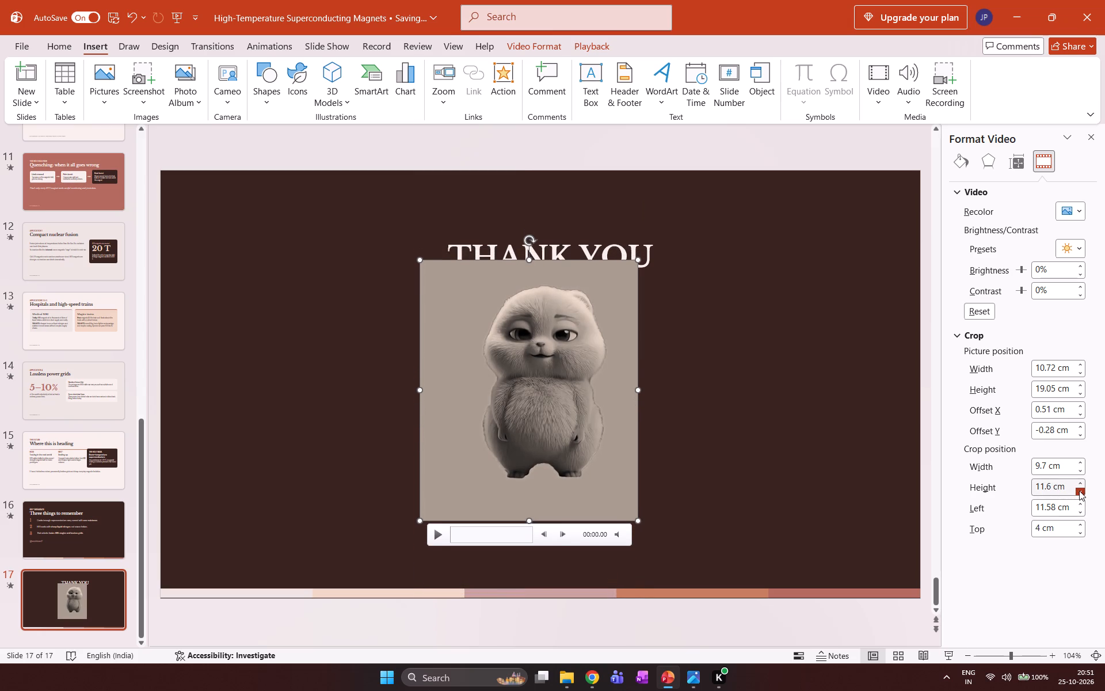
{"action": "triple_click", "coordinate": [1079, 491]}
{"action": "double_click", "coordinate": [1079, 491]}
{"action": "left_click", "coordinate": [1079, 491]}
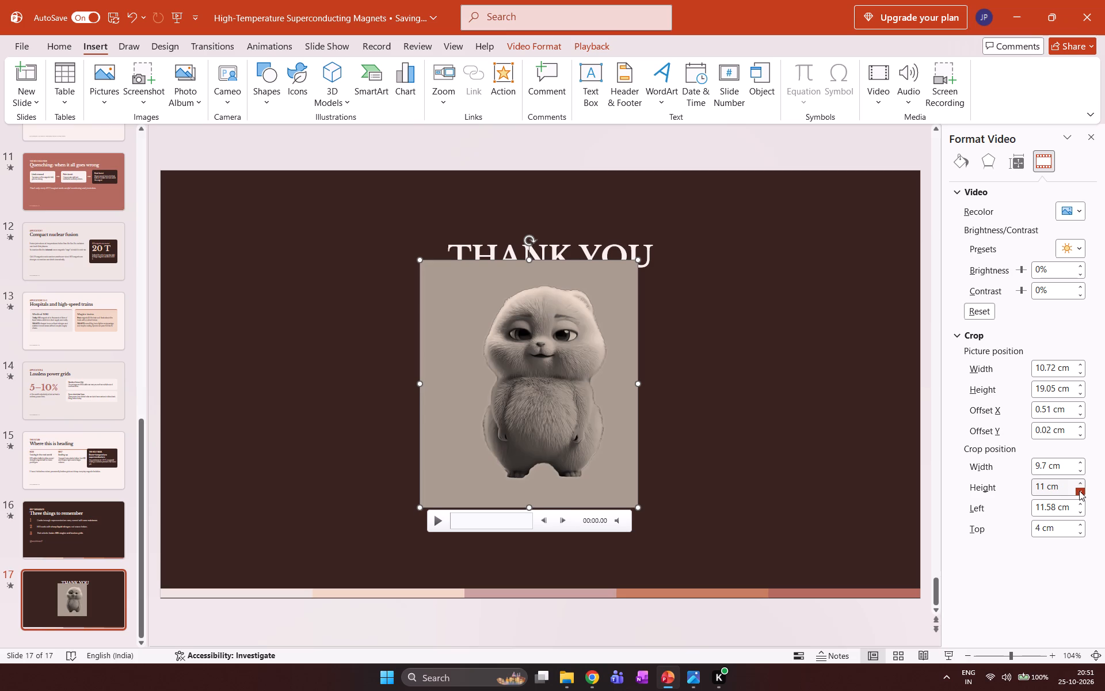
{"action": "left_click", "coordinate": [1079, 491]}
{"action": "left_click", "coordinate": [1081, 490]}
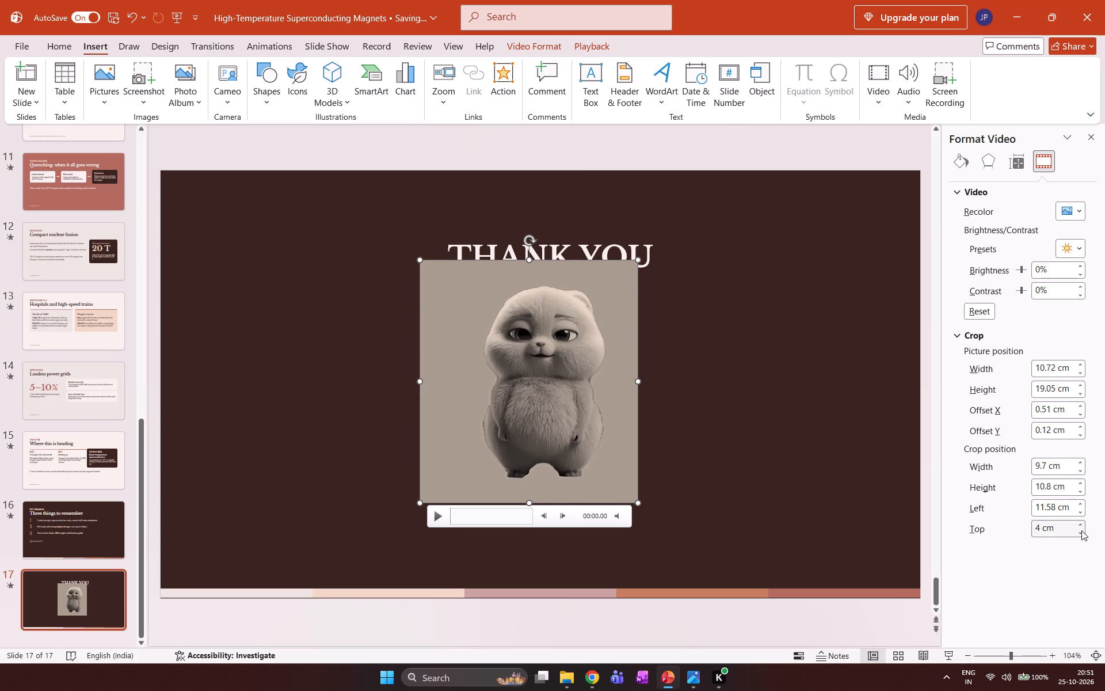
Set the left crop position of the hamster video to 12.1 cm so the hamster sits centred in the frame.
{"action": "left_click", "coordinate": [1079, 498]}
{"action": "triple_click", "coordinate": [1080, 503]}
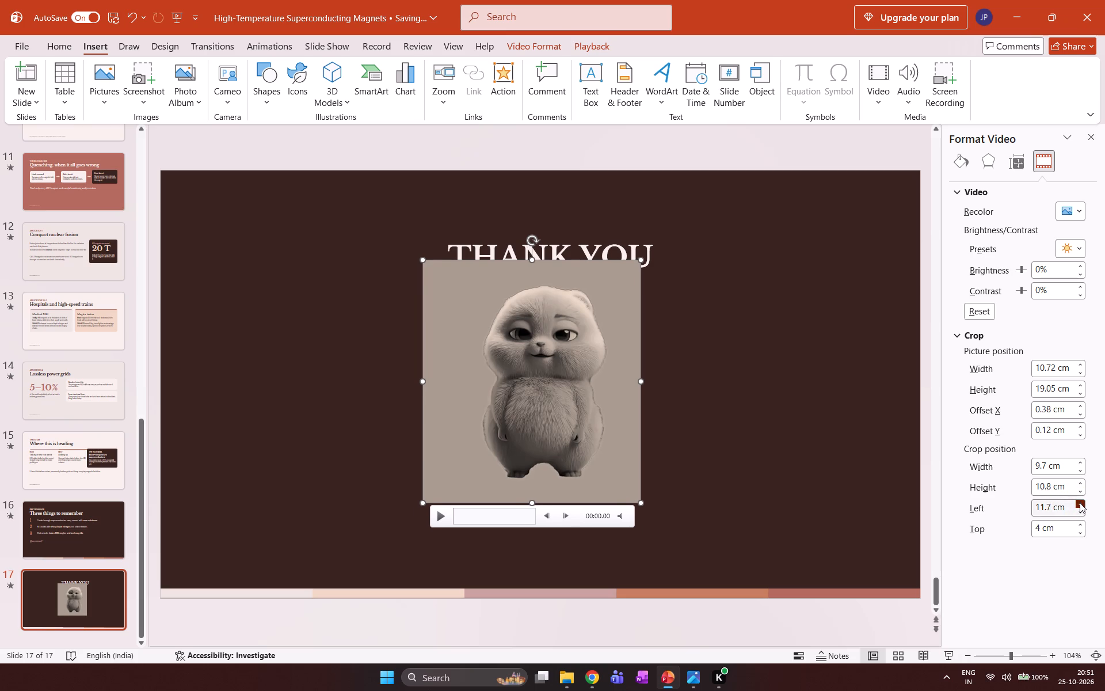
{"action": "triple_click", "coordinate": [1080, 503]}
{"action": "left_click", "coordinate": [1080, 503]}
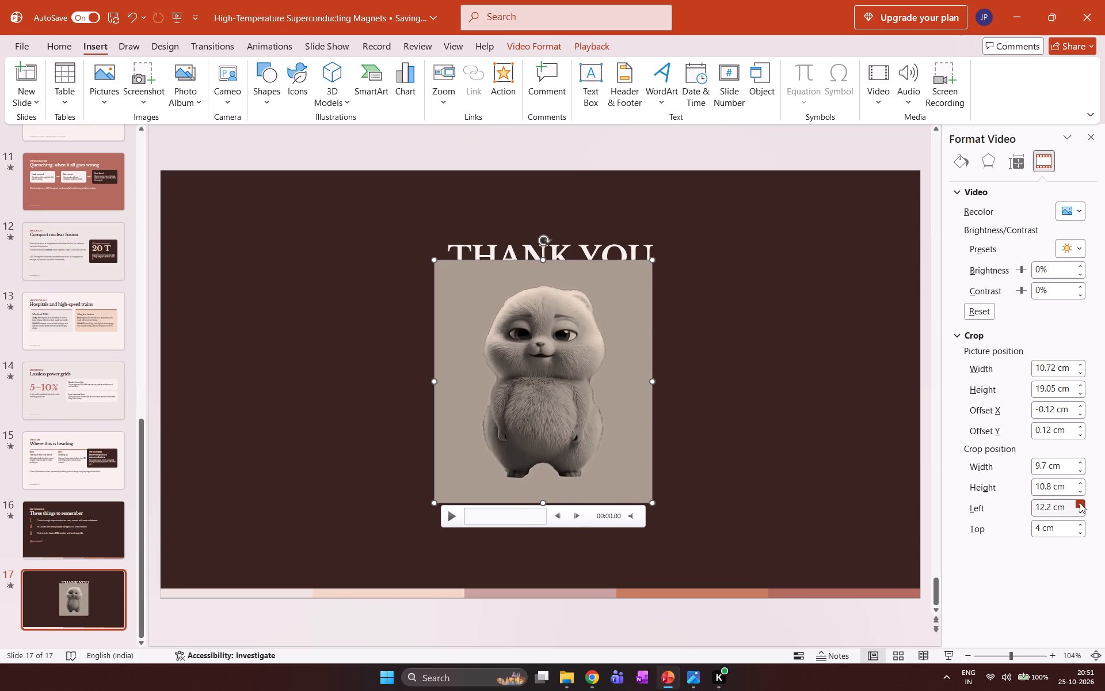
{"action": "left_click", "coordinate": [1080, 510]}
Move the cropped hamster video below the THANK YOU title and centre it under the text.
{"action": "left_click_drag", "start_coordinate": [553, 385], "coordinate": [567, 419]}
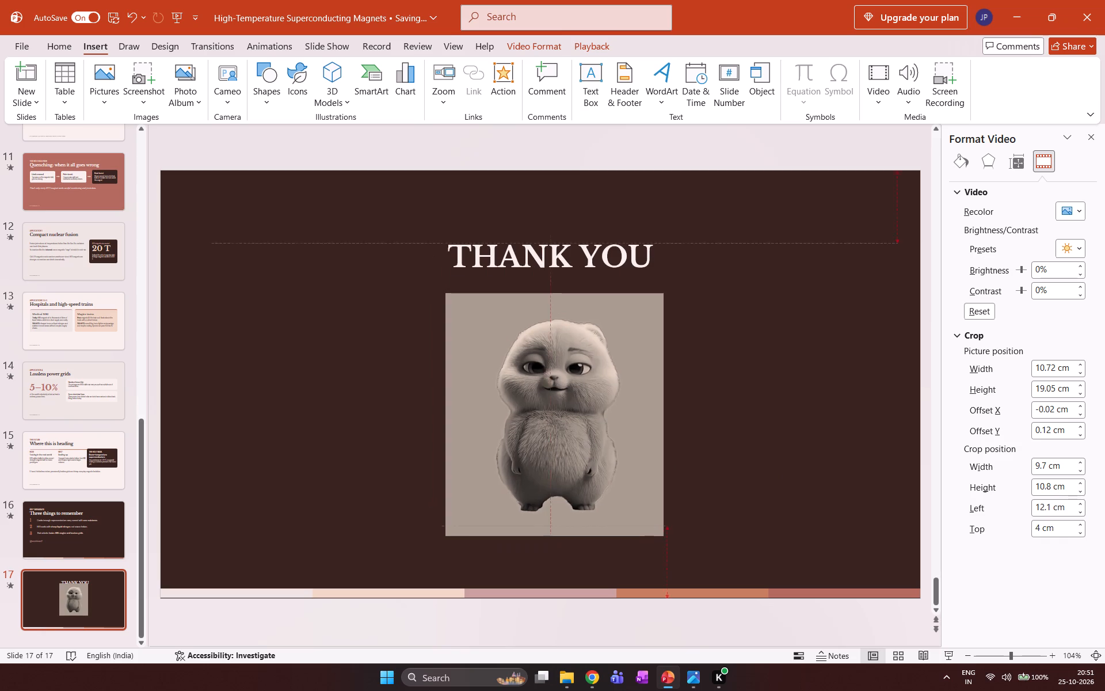
{"action": "left_click_drag", "start_coordinate": [567, 419], "coordinate": [563, 419]}
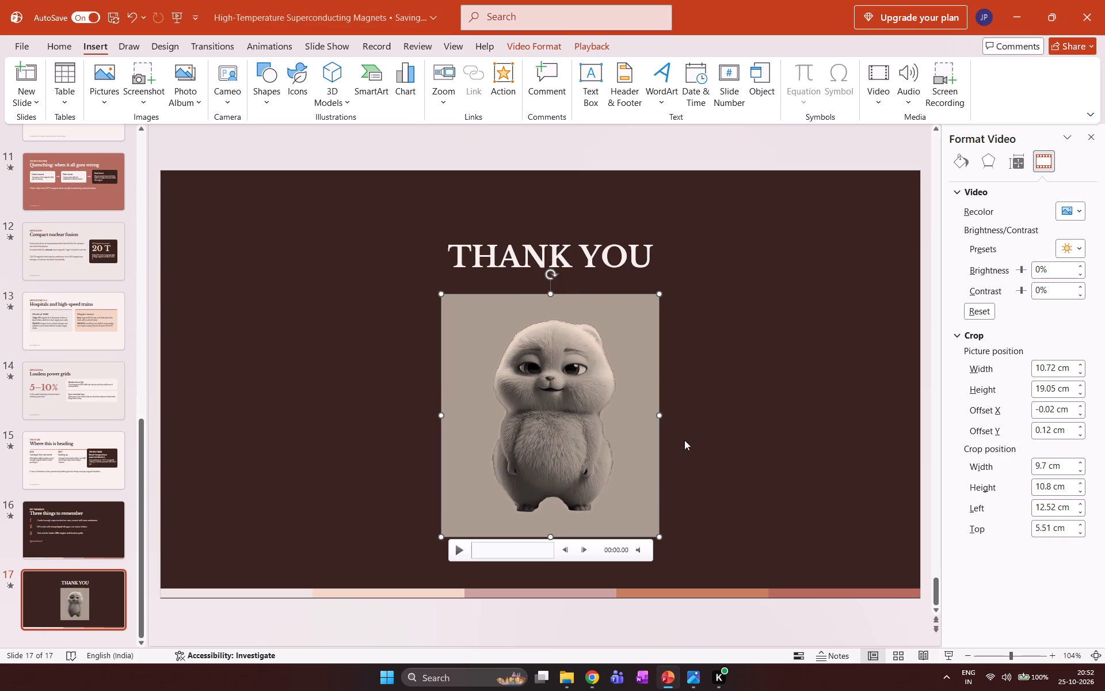
Play the cropped hamster video on the slide and unmute its sound.
{"action": "left_click", "coordinate": [455, 547]}
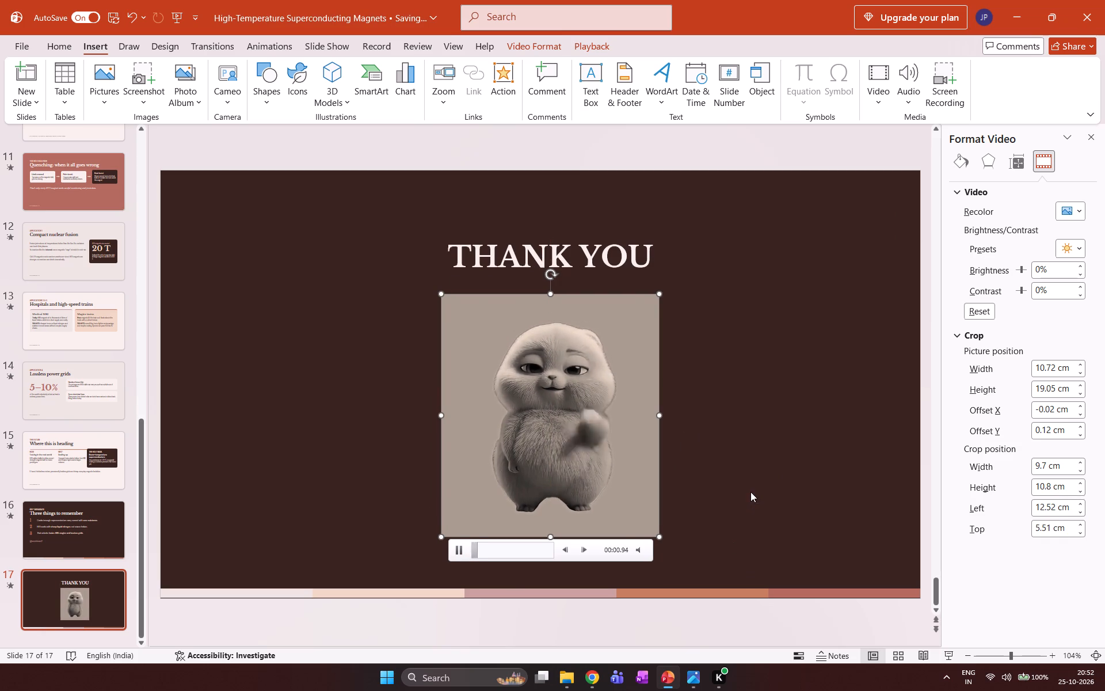
{"action": "left_click", "coordinate": [642, 546]}
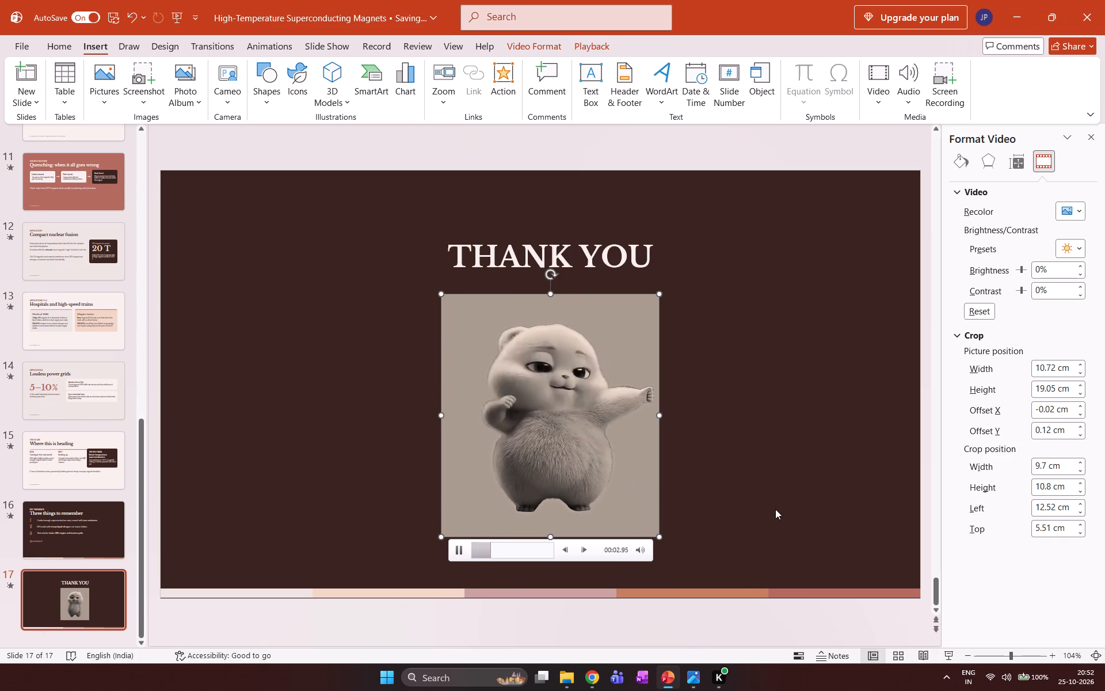
{"action": "left_click", "coordinate": [775, 509]}
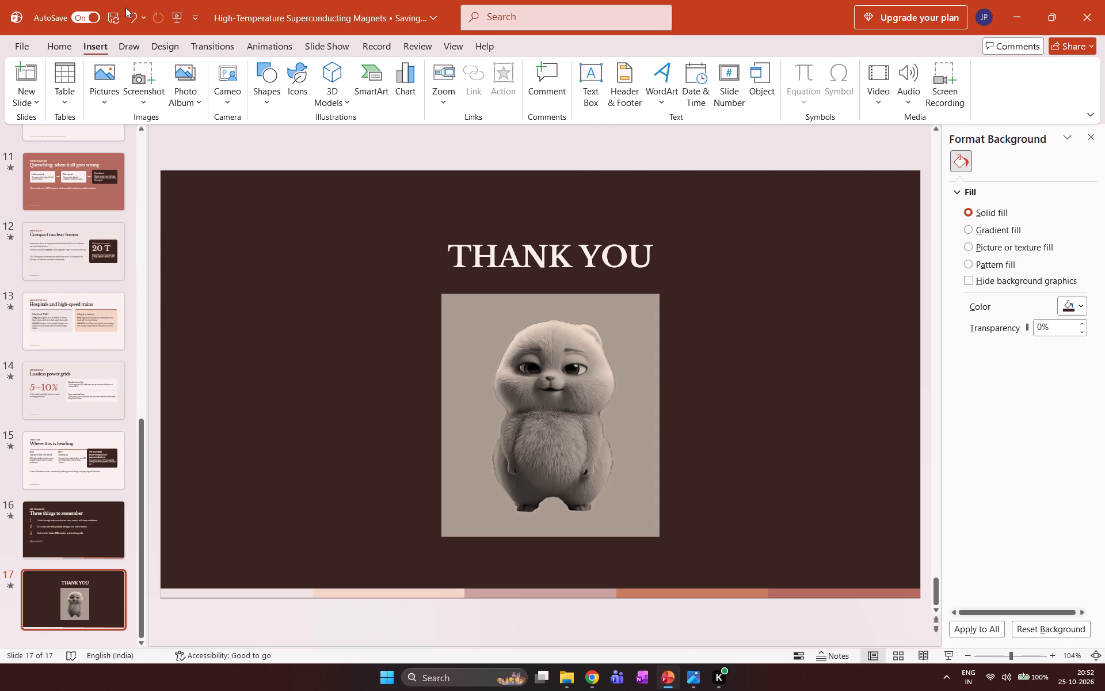
Preview the THANK YOU slide with its hamster video in the full-screen slide show, and return to editing.
{"action": "left_click", "coordinate": [174, 14]}
{"action": "triple_click", "coordinate": [436, 300]}
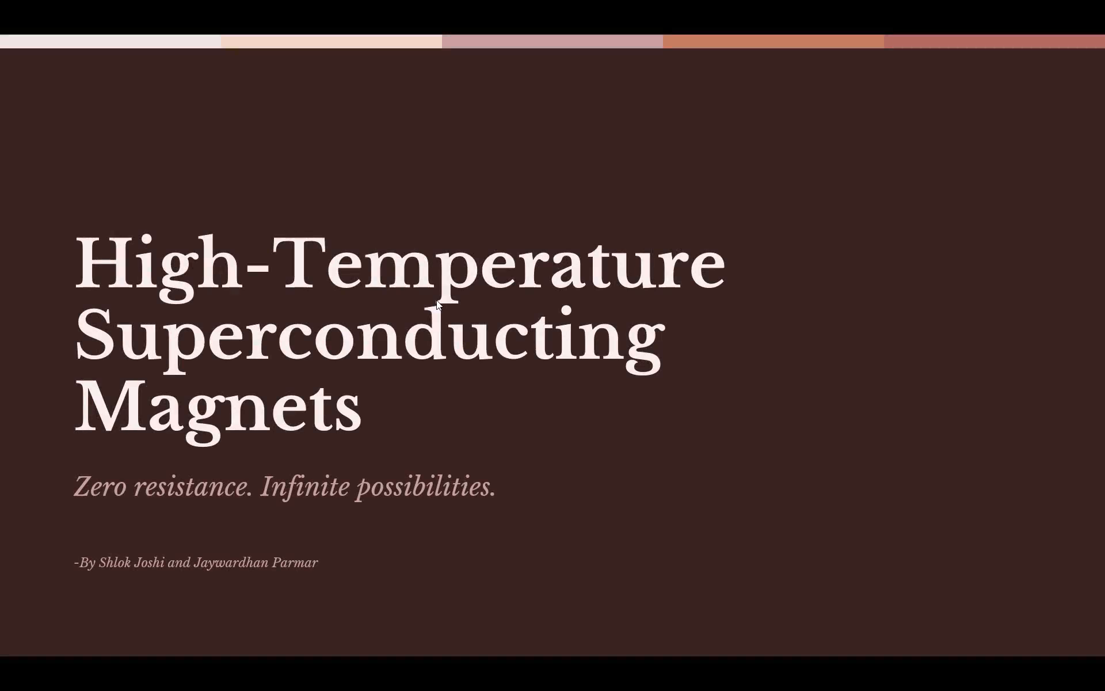
{"action": "left_click", "coordinate": [436, 300]}
{"action": "left_click", "coordinate": [84, 652]}
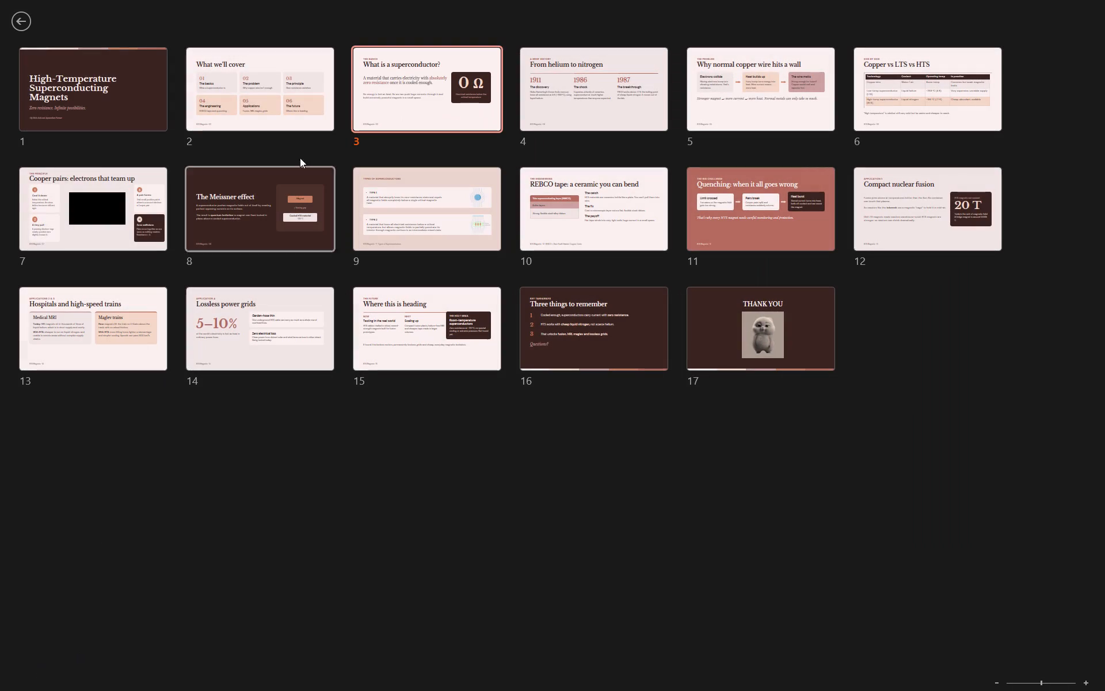
{"action": "left_click", "coordinate": [750, 312]}
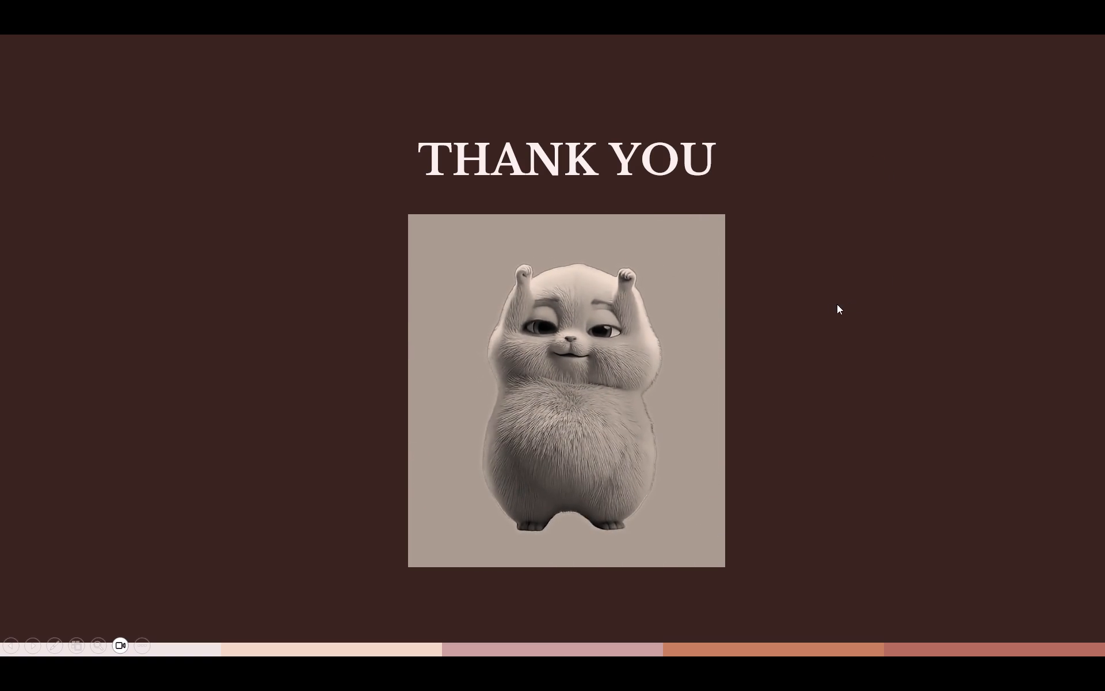
{"action": "key", "text": "Escape"}
{"action": "key", "text": "Escape"}
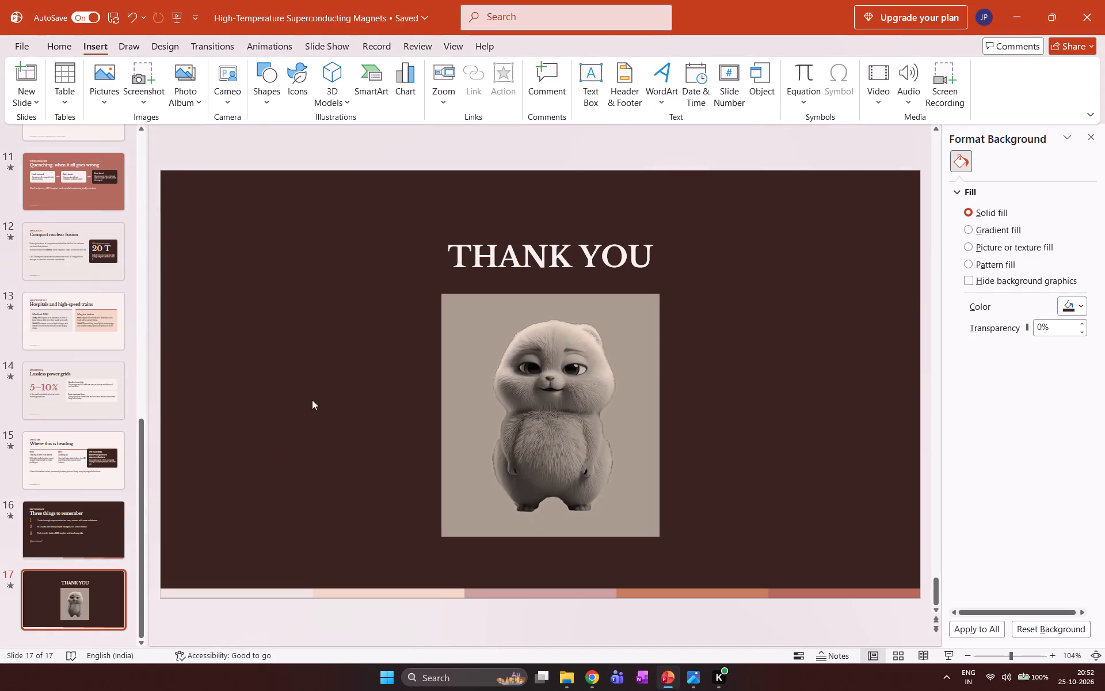
On the "Hospitals and high-speed trains" slide, extend the Medical MRI and Maglev trains cards down equally to just above the footer.
{"action": "left_click", "coordinate": [54, 463]}
{"action": "scroll", "coordinate": [54, 377], "scroll_direction": "up", "scroll_amount": 2}
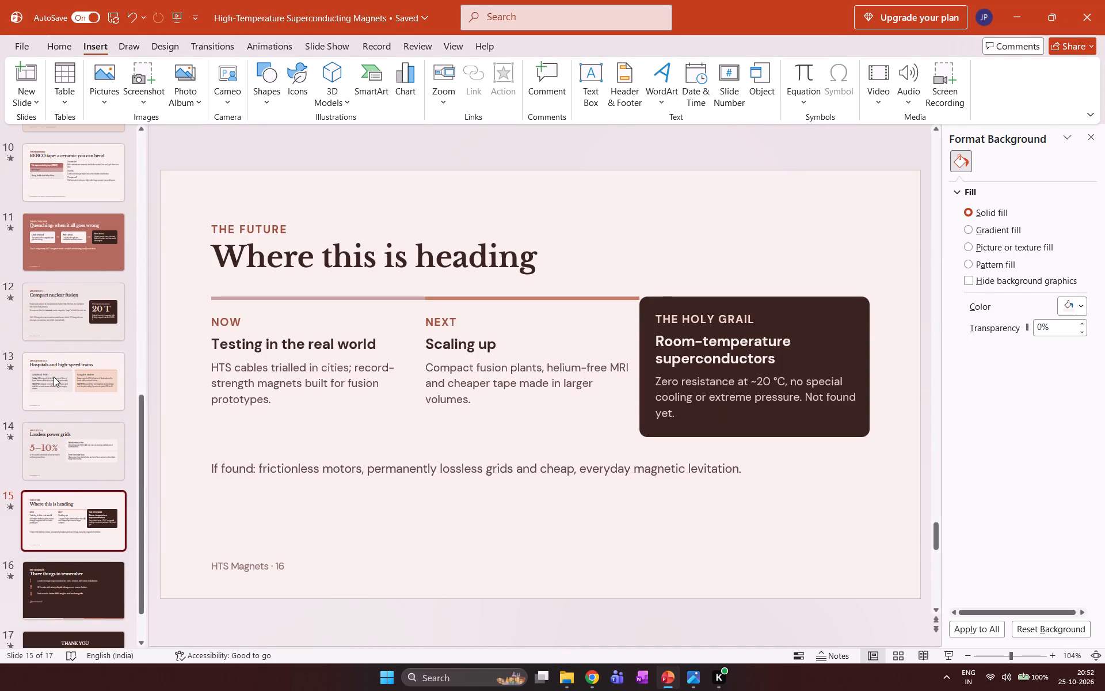
{"action": "scroll", "coordinate": [54, 377], "scroll_direction": "up", "scroll_amount": 1}
{"action": "left_click", "coordinate": [67, 339]}
{"action": "left_click", "coordinate": [67, 411]}
{"action": "left_click", "coordinate": [79, 359]}
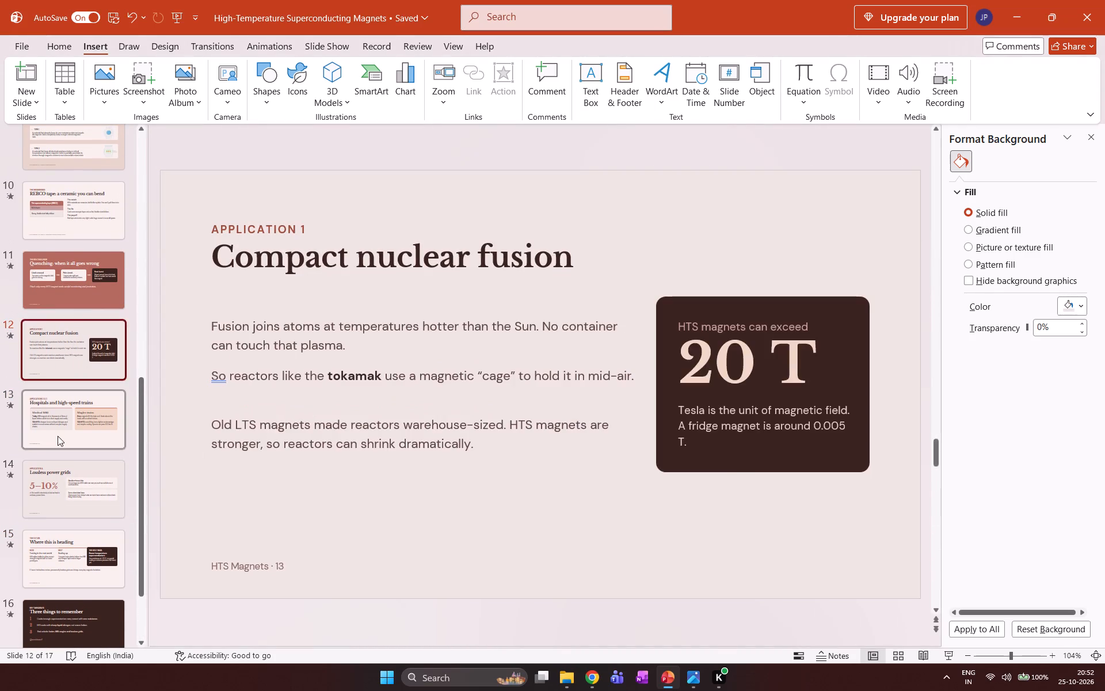
{"action": "left_click", "coordinate": [58, 439]}
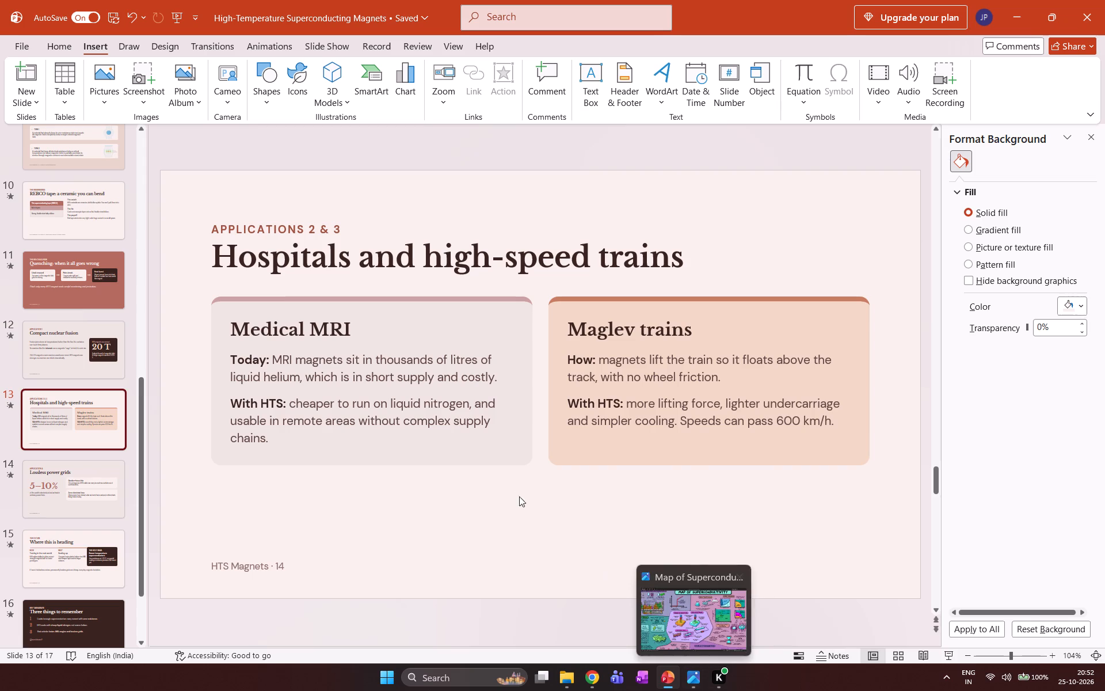
{"action": "left_click", "coordinate": [509, 451]}
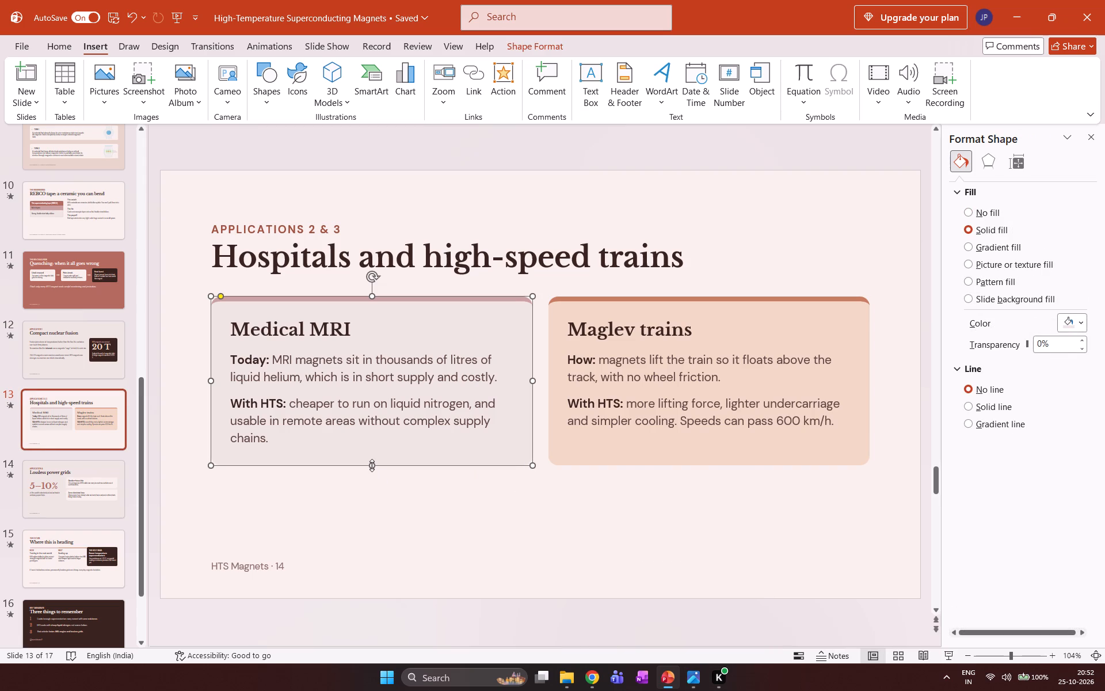
{"action": "left_click_drag", "start_coordinate": [372, 465], "coordinate": [373, 549]}
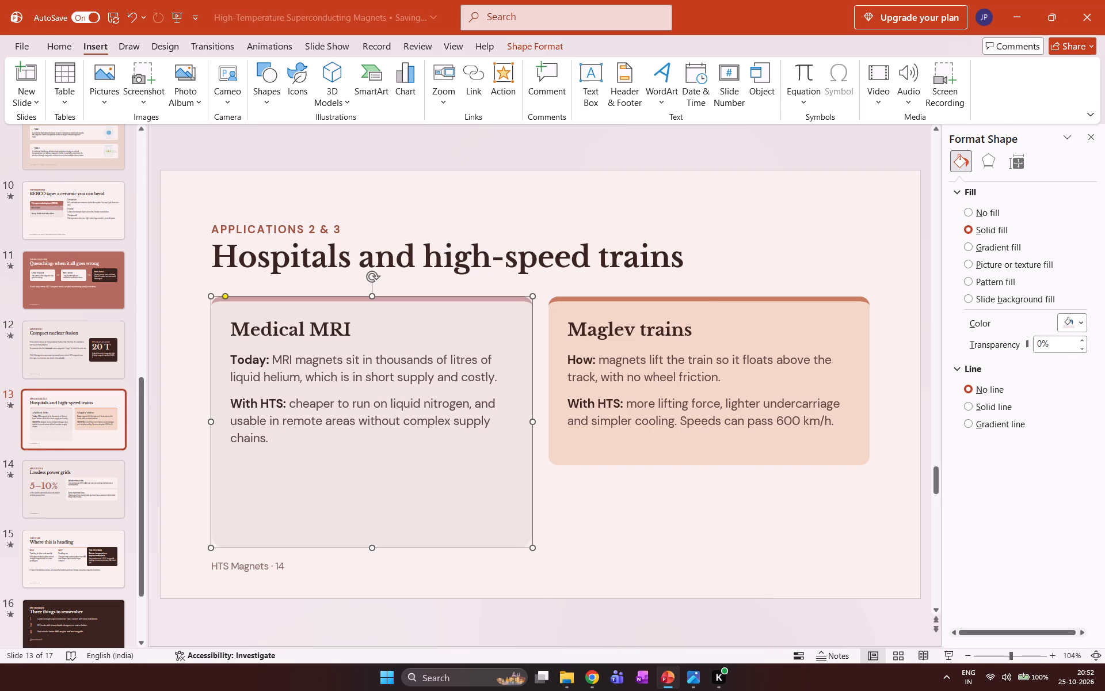
{"action": "left_click", "coordinate": [668, 457]}
{"action": "left_click_drag", "start_coordinate": [707, 466], "coordinate": [713, 549]}
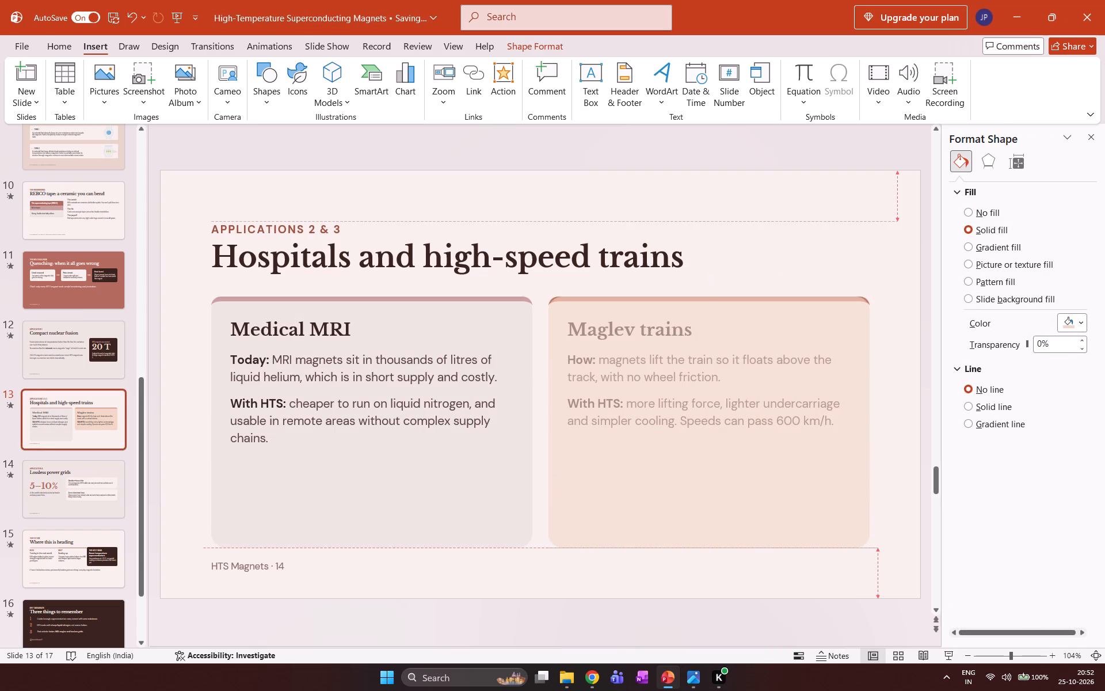
{"action": "left_click_drag", "start_coordinate": [713, 549], "coordinate": [713, 550]}
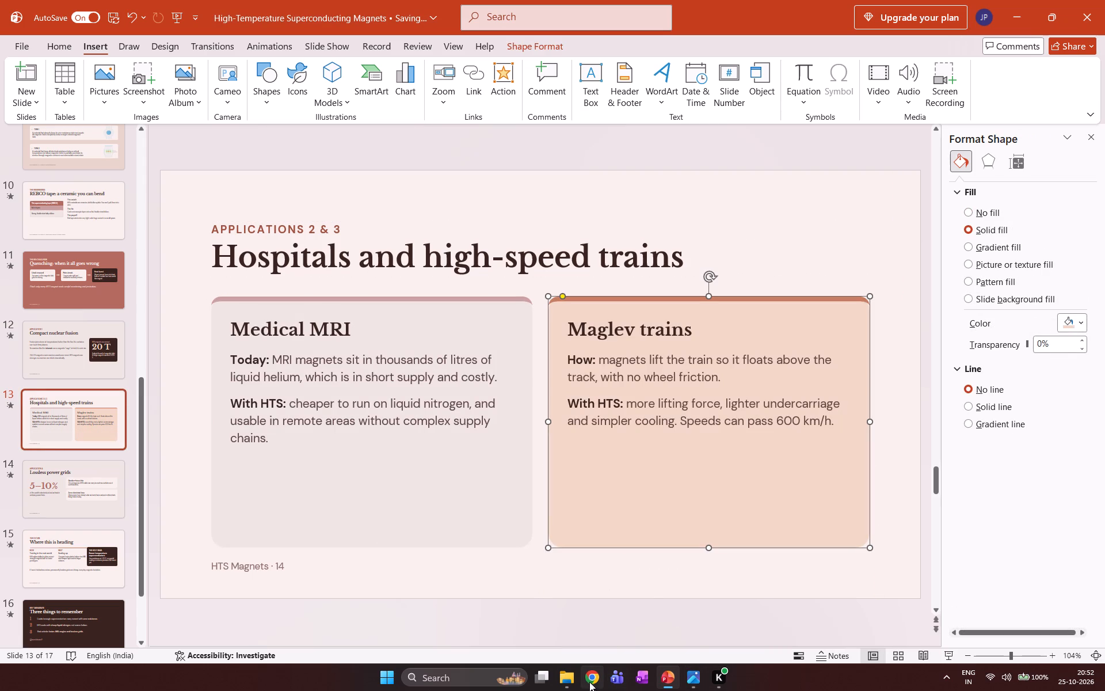
Copy the "Medical MRI" heading text from its card on the "Hospitals and high-speed trains" slide.
{"action": "double_click", "coordinate": [269, 331]}
{"action": "left_click", "coordinate": [338, 339]}
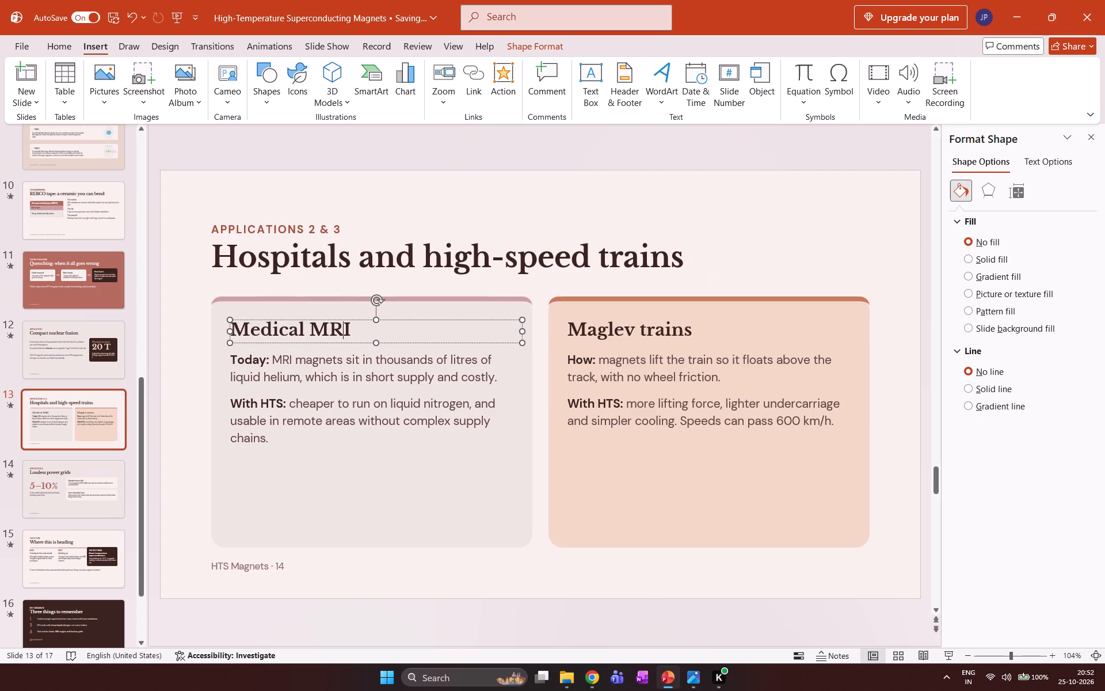
{"action": "double_click", "coordinate": [339, 339]}
{"action": "key", "text": "ctrl+c"}
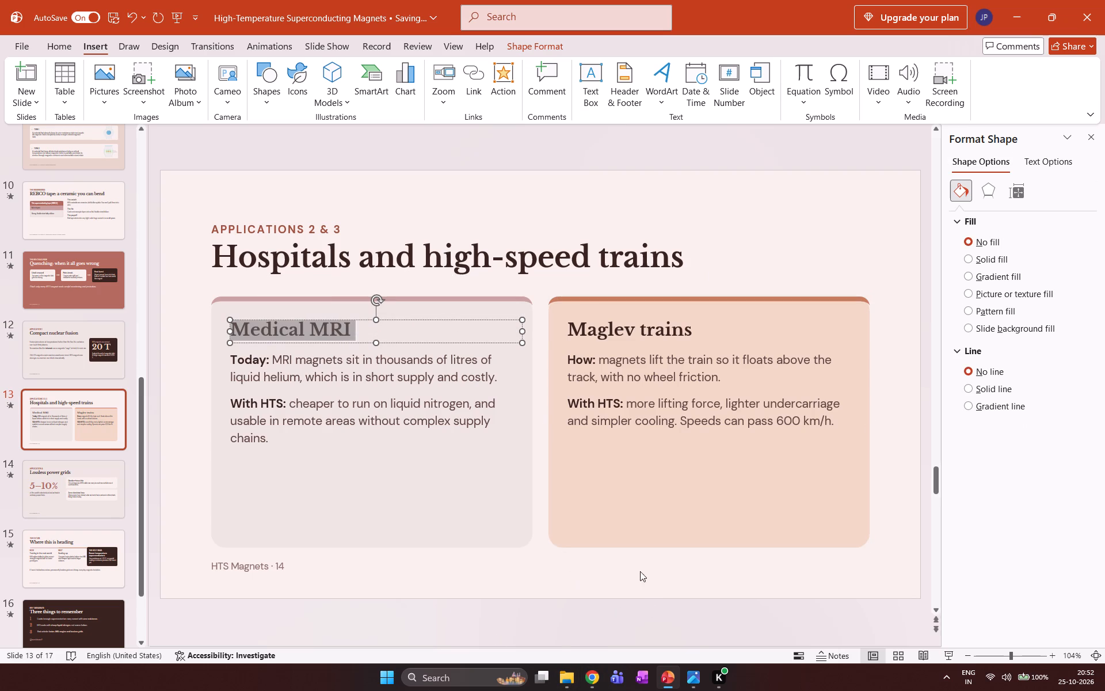
In Chrome, close the video-to-GIF converter page, search Google Images for "Medical MRI" and browse the pictures.
{"action": "left_click", "coordinate": [594, 680]}
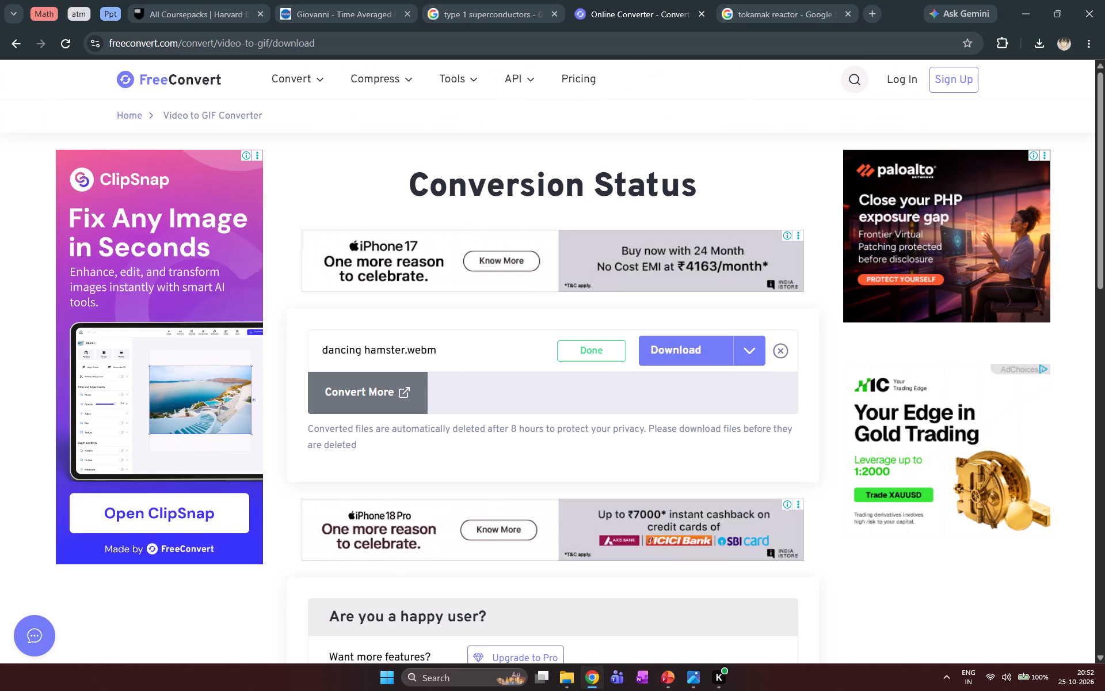
{"action": "left_click", "coordinate": [701, 9]}
{"action": "left_click", "coordinate": [596, 36]}
{"action": "key", "text": "ctrl+v"}
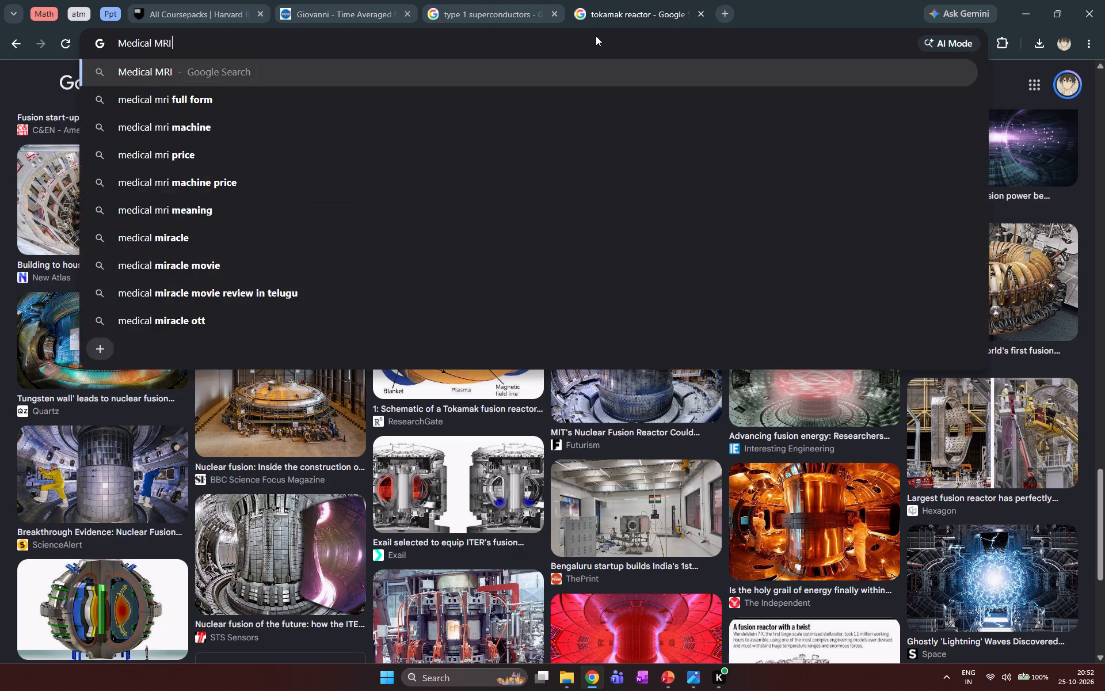
{"action": "key", "text": "Return"}
{"action": "left_click", "coordinate": [276, 141]}
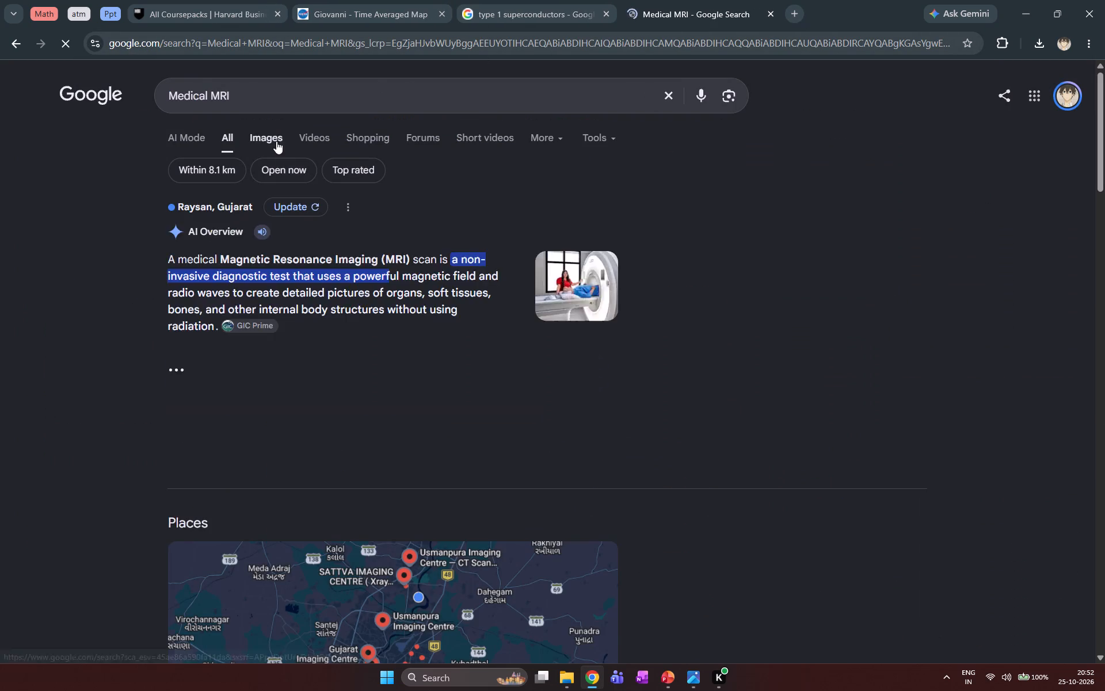
{"action": "scroll", "coordinate": [287, 301], "scroll_direction": "down", "scroll_amount": 2}
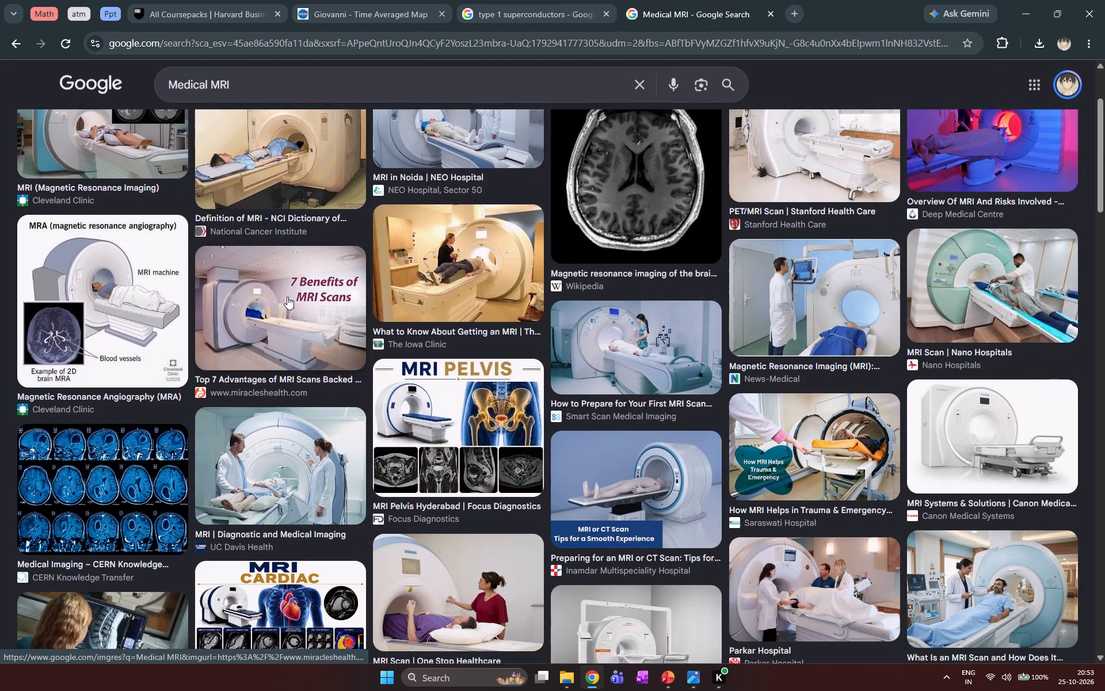
{"action": "scroll", "coordinate": [287, 296], "scroll_direction": "down", "scroll_amount": 8}
{"action": "scroll", "coordinate": [321, 261], "scroll_direction": "up", "scroll_amount": 14}
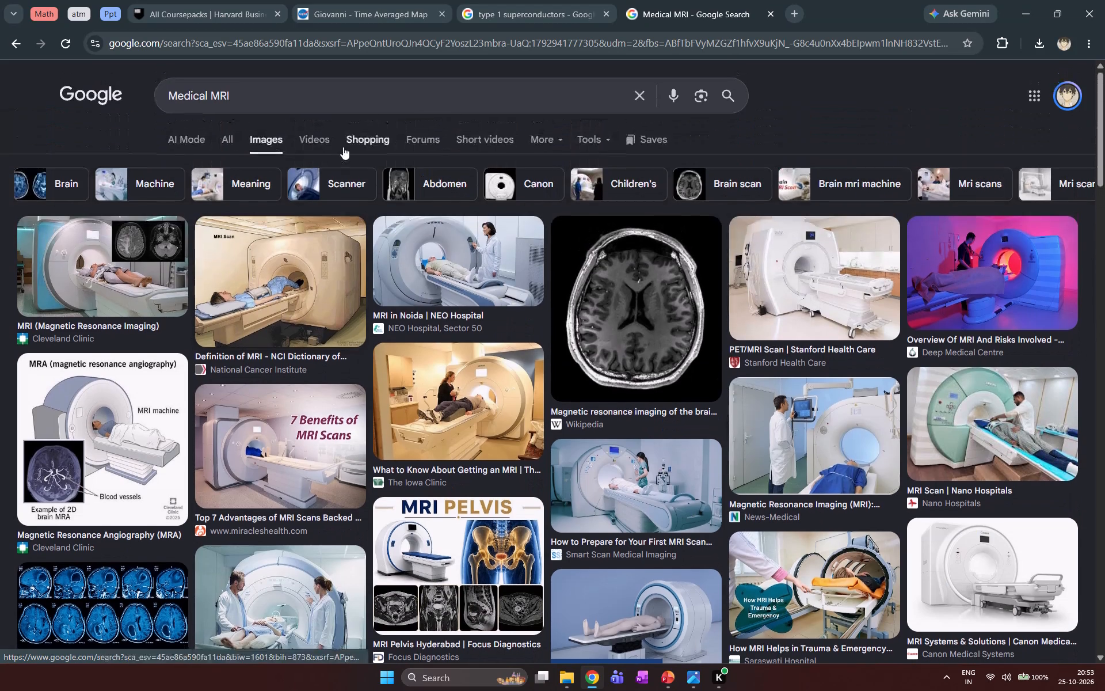
{"action": "left_click", "coordinate": [424, 42]}
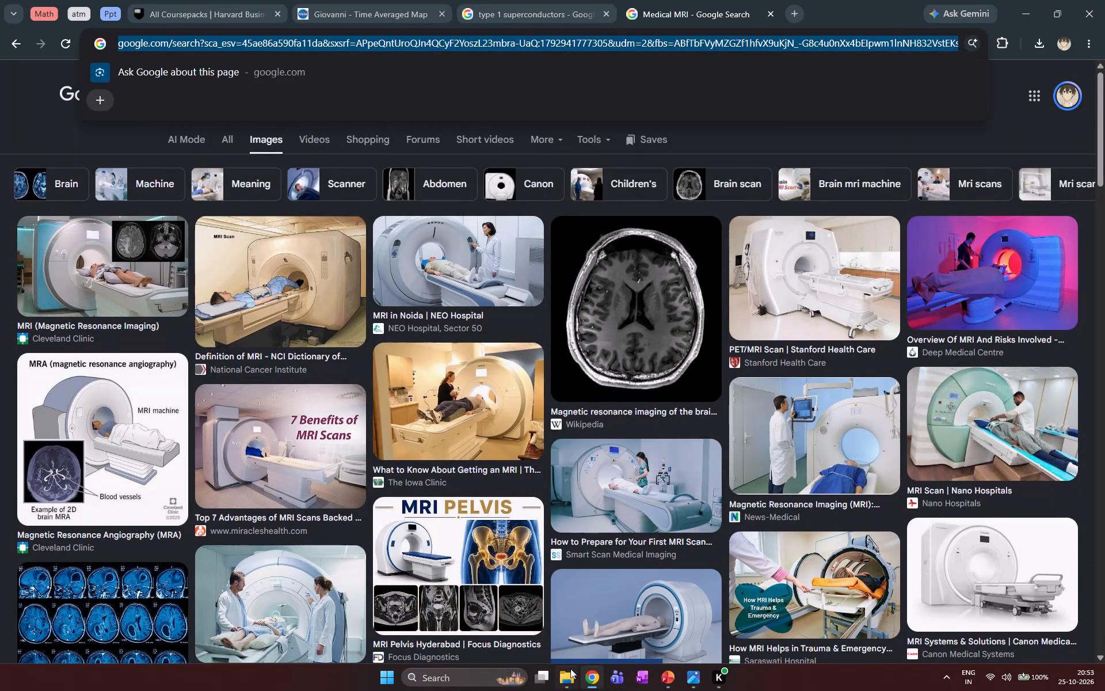
Switch to the Map of Superconductivity image in Photos and snip the tokamak fusion reactor drawing without its caption.
{"action": "left_click", "coordinate": [687, 681]}
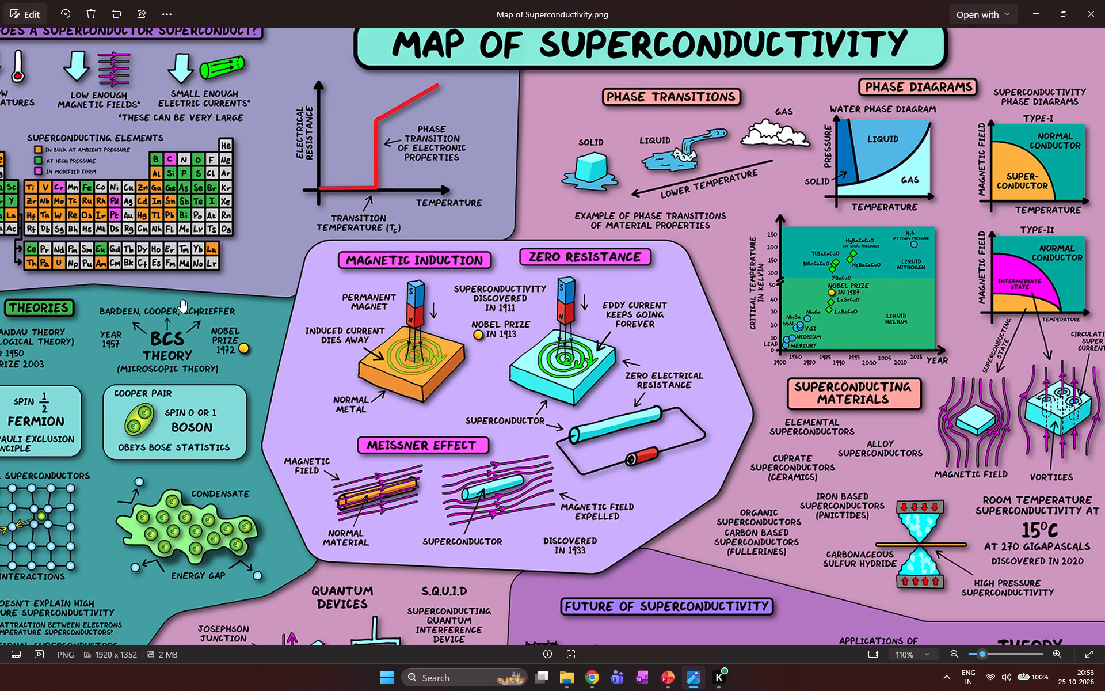
{"action": "left_click_drag", "start_coordinate": [200, 303], "coordinate": [614, 46]}
{"action": "left_click_drag", "start_coordinate": [374, 455], "coordinate": [408, 342]}
{"action": "key", "text": "Print"}
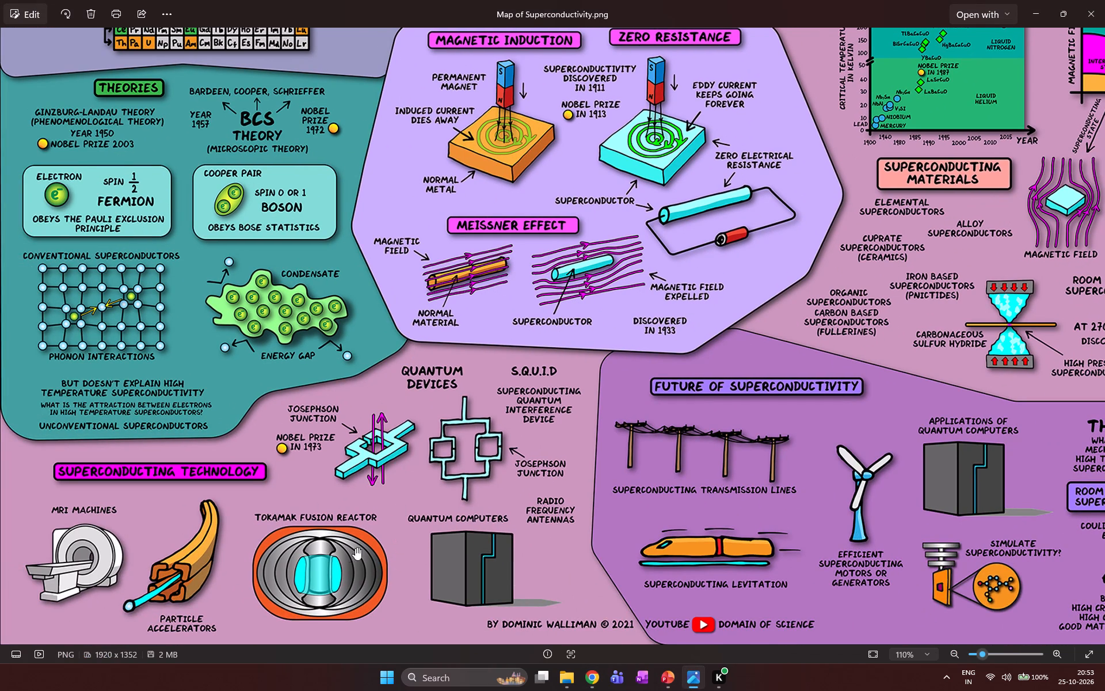
{"action": "left_click_drag", "start_coordinate": [241, 525], "coordinate": [305, 561]}
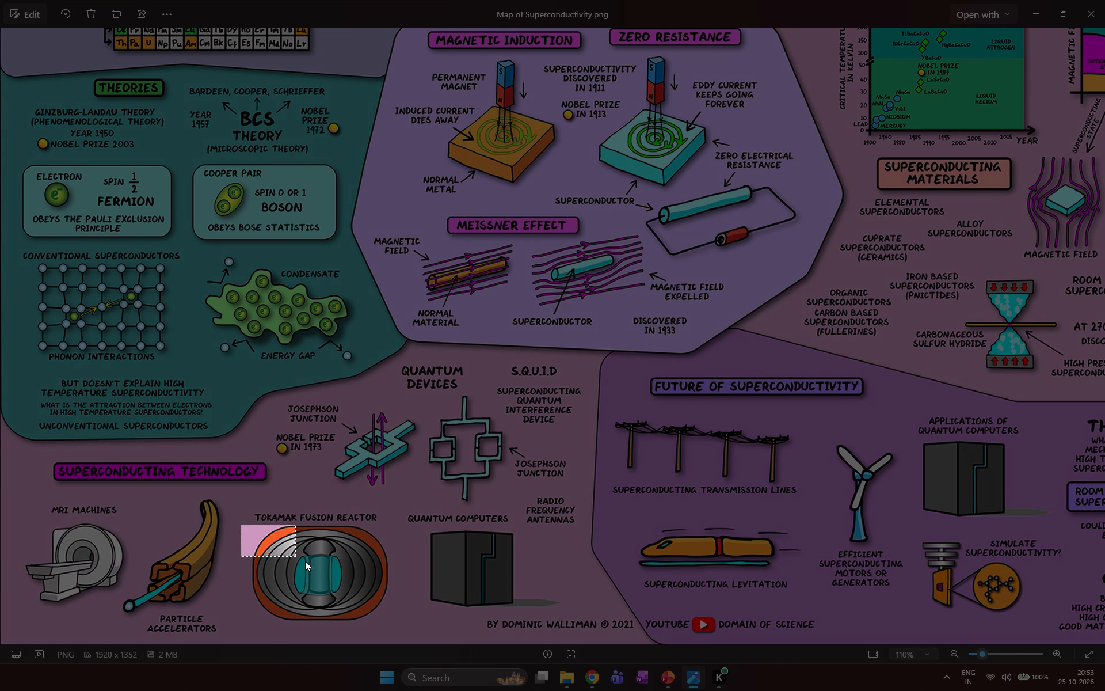
{"action": "left_click_drag", "start_coordinate": [305, 561], "coordinate": [401, 624]}
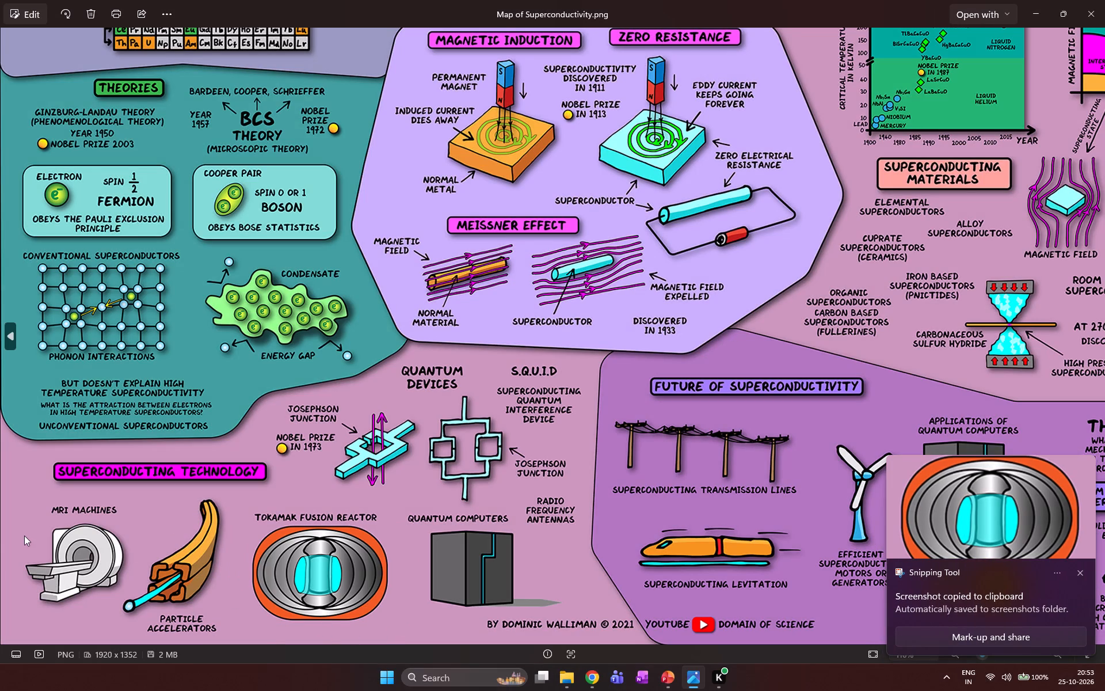
Snip the MRI machine drawing under Superconducting Technology on the map, leaving out its caption.
{"action": "key", "text": "Print"}
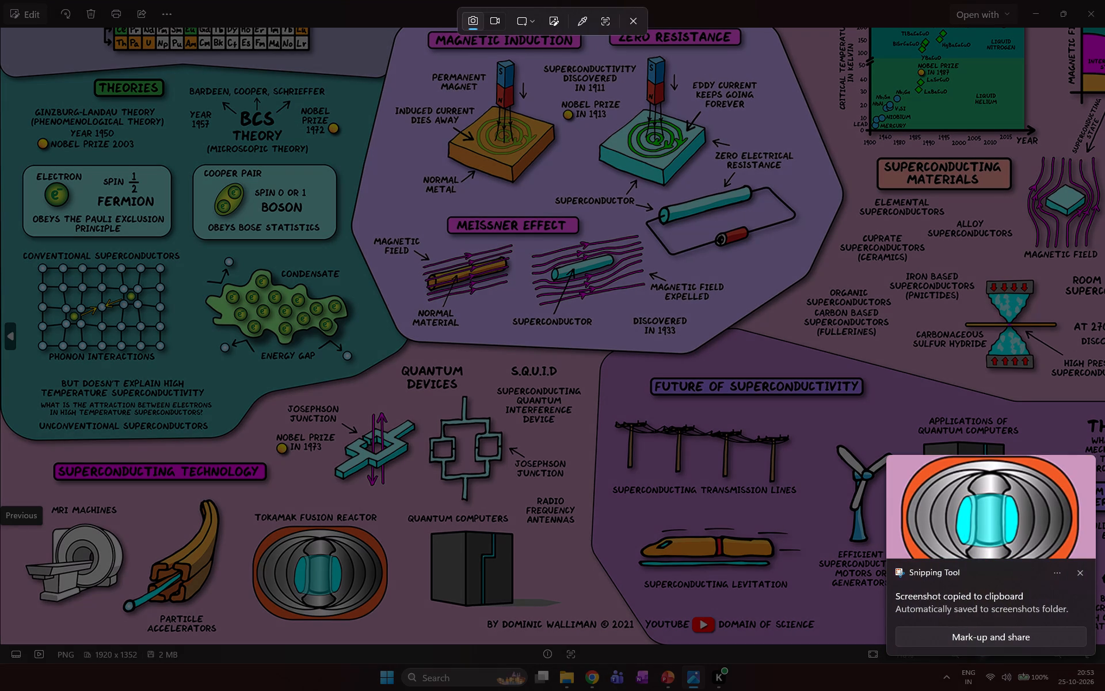
{"action": "key", "text": "Escape"}
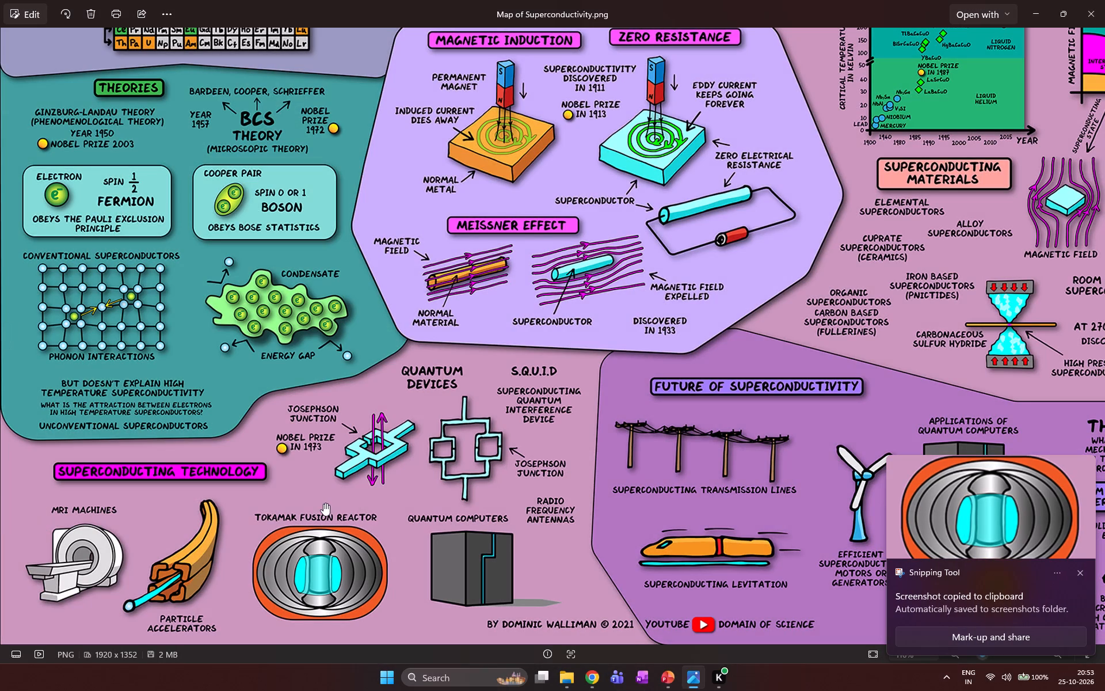
{"action": "key", "text": "Print"}
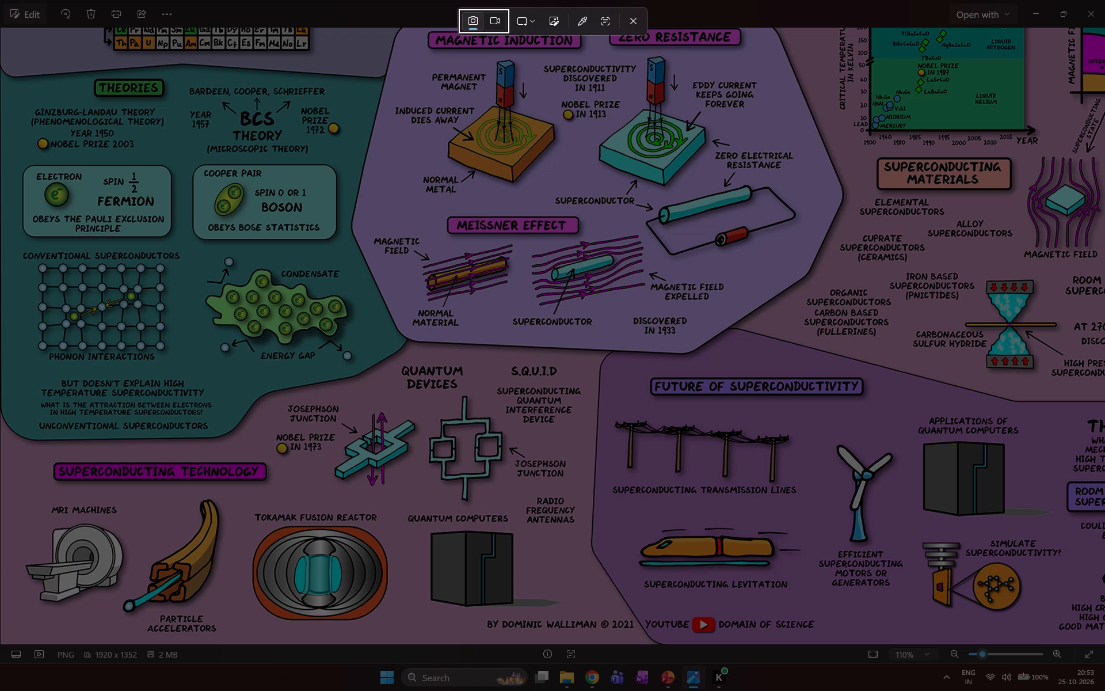
{"action": "left_click_drag", "start_coordinate": [11, 517], "coordinate": [118, 614]}
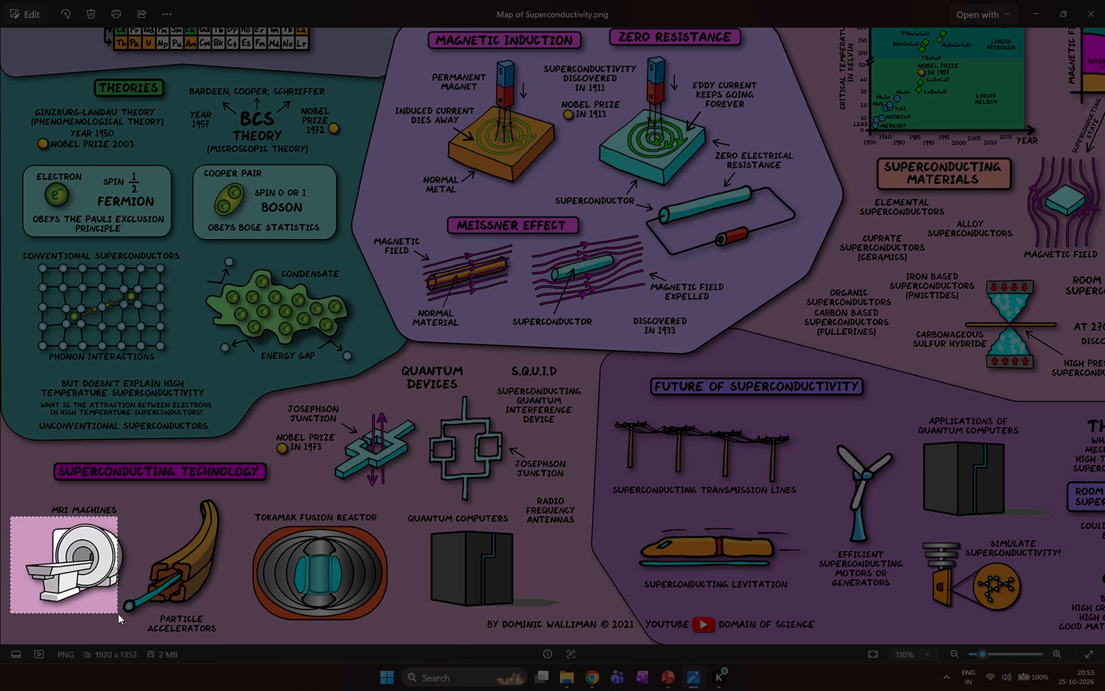
{"action": "left_click_drag", "start_coordinate": [118, 614], "coordinate": [140, 620]}
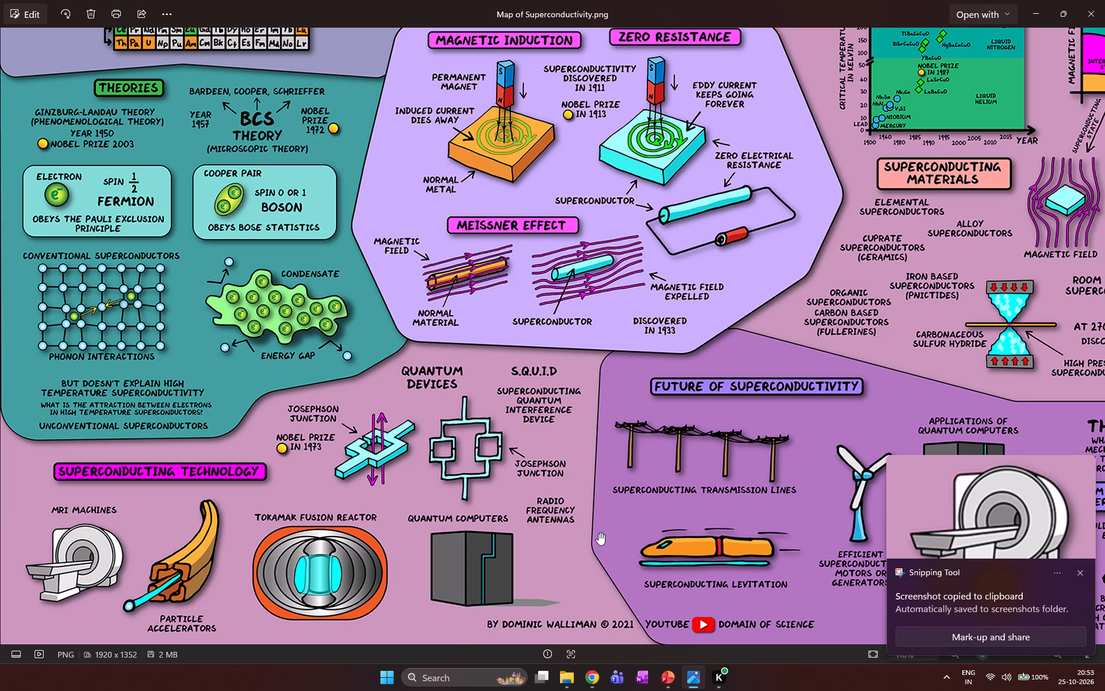
Snip the superconducting levitation train drawing under Future of Superconductivity, leaving out its caption.
{"action": "key", "text": "Print"}
{"action": "left_click_drag", "start_coordinate": [619, 514], "coordinate": [653, 538]}
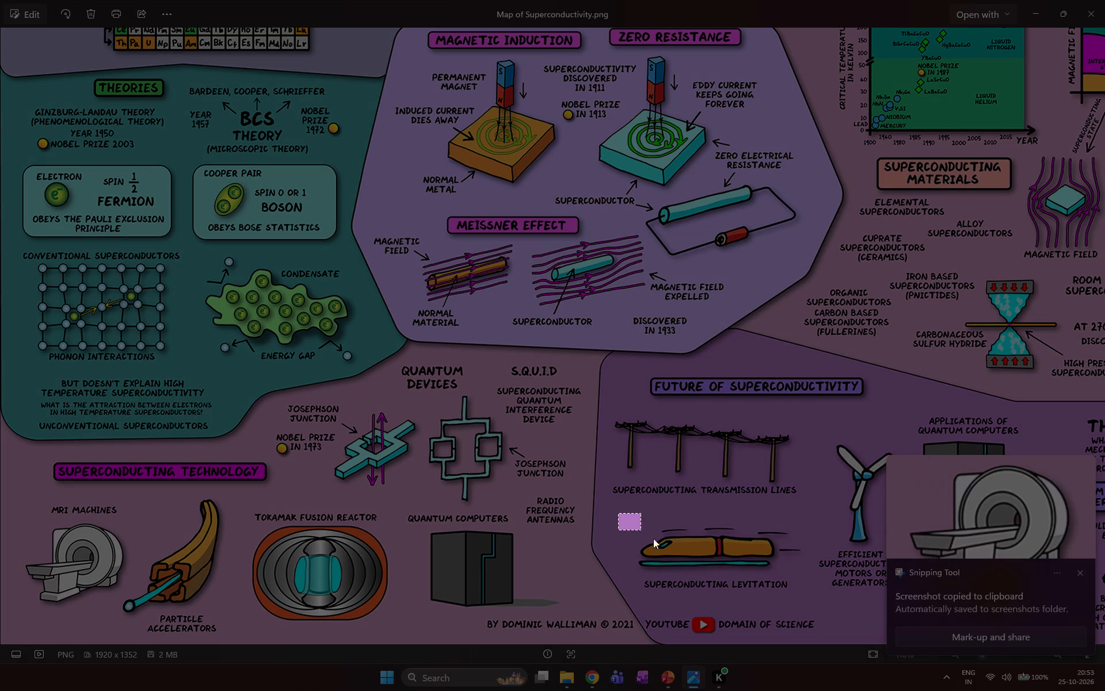
{"action": "left_click_drag", "start_coordinate": [653, 538], "coordinate": [810, 576]}
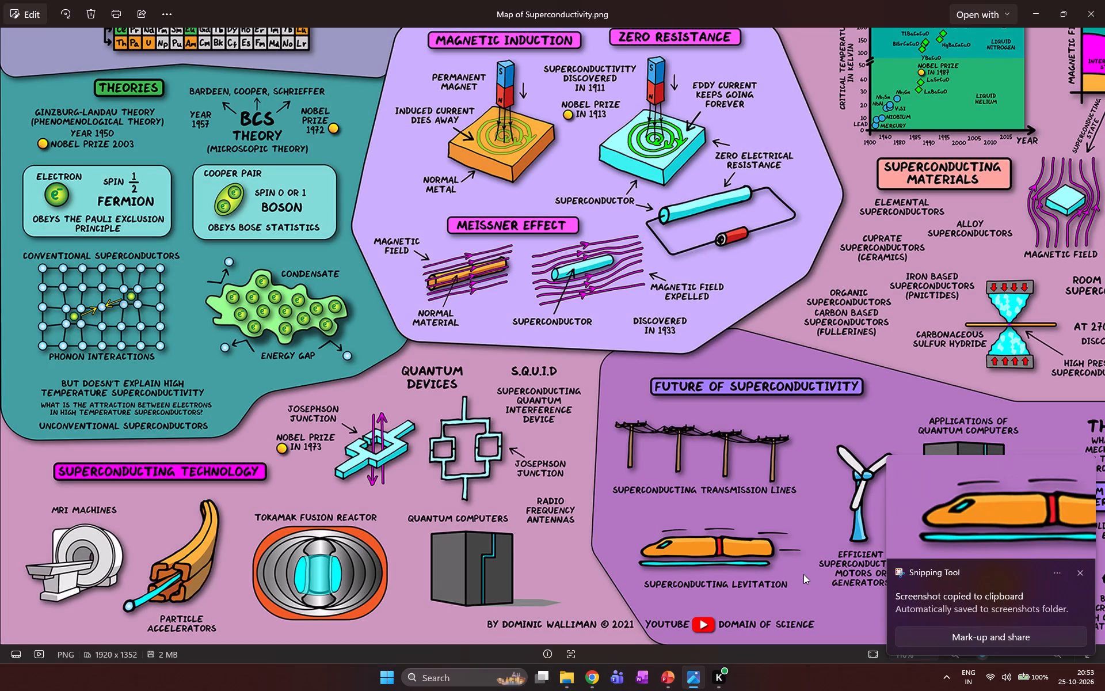
Snip the superconducting transmission lines drawing under Future of Superconductivity, leaving out its caption.
{"action": "key", "text": "Print"}
{"action": "left_click_drag", "start_coordinate": [600, 410], "coordinate": [808, 512]}
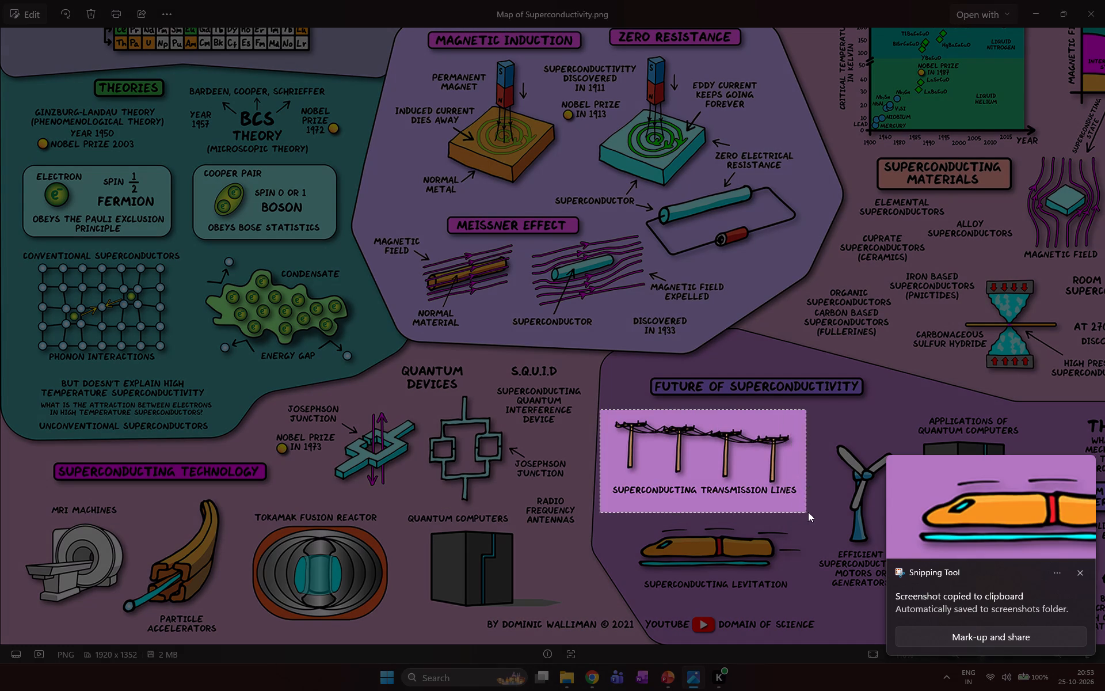
{"action": "left_click_drag", "start_coordinate": [808, 512], "coordinate": [820, 487]}
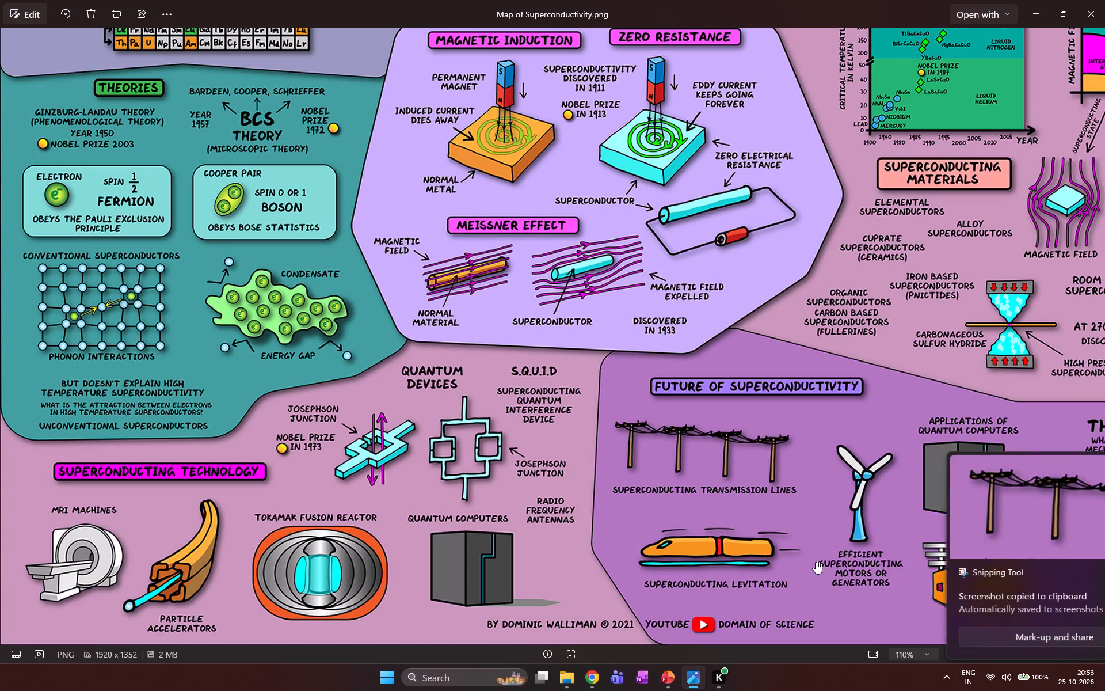
{"action": "scroll", "coordinate": [783, 481], "scroll_direction": "down", "scroll_amount": 12}
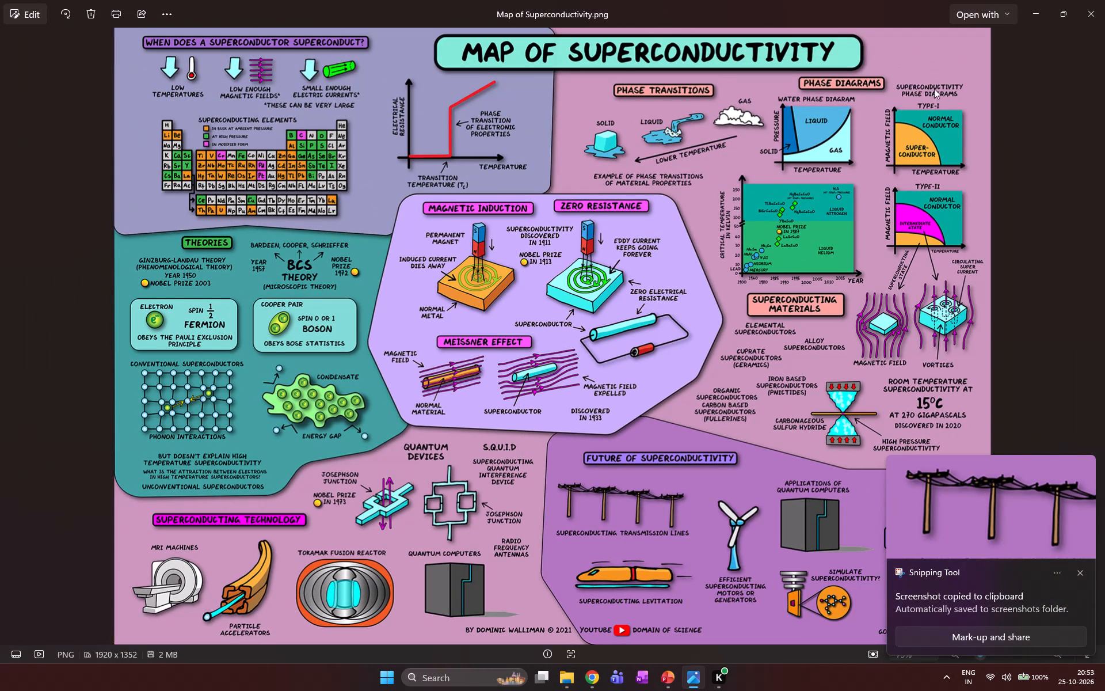
Minimize the map, open remove.bg in Chrome and paste in the transmission lines snip to remove its background.
{"action": "left_click", "coordinate": [1037, 14]}
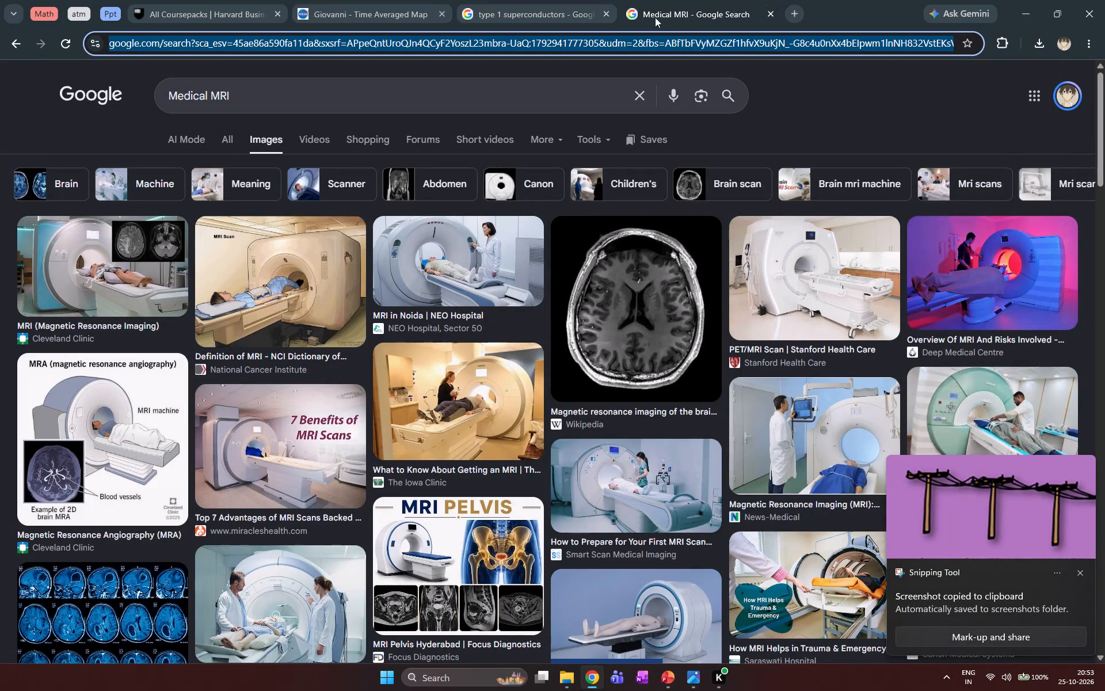
{"action": "type", "text": "remo"}
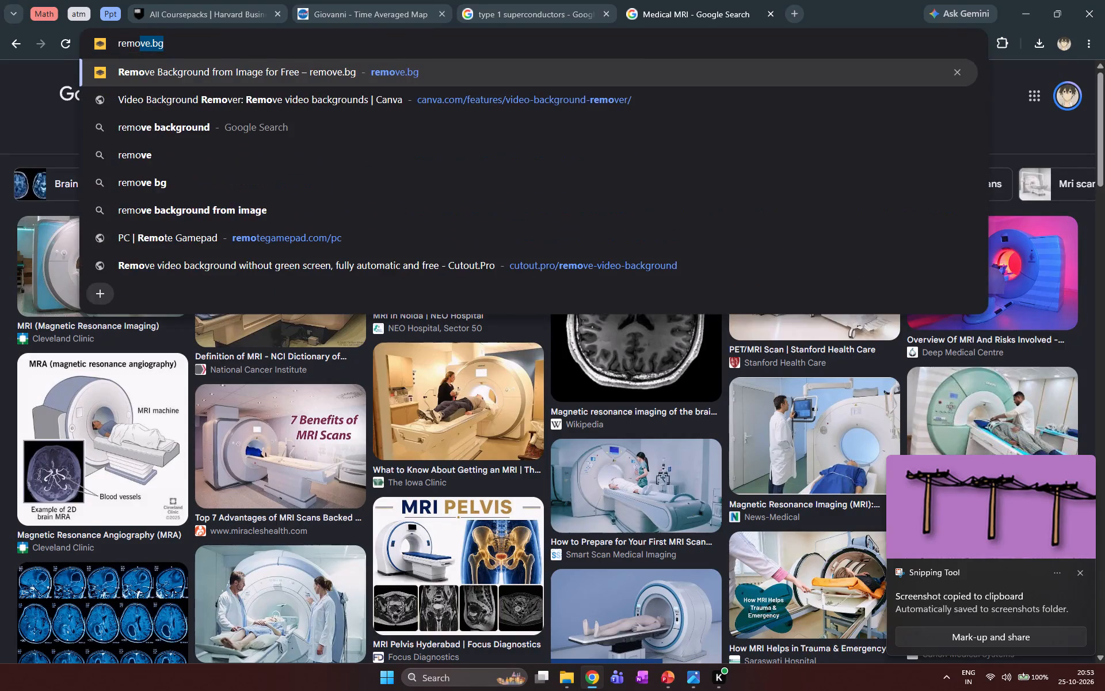
{"action": "key", "text": "Return"}
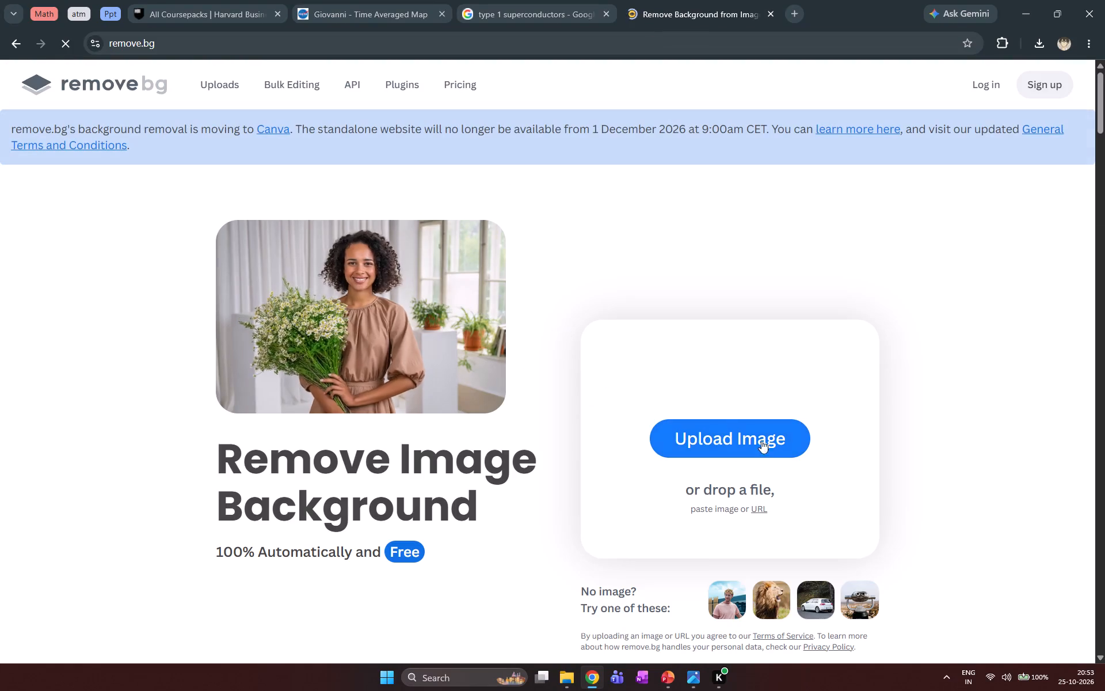
{"action": "key", "text": "super+v"}
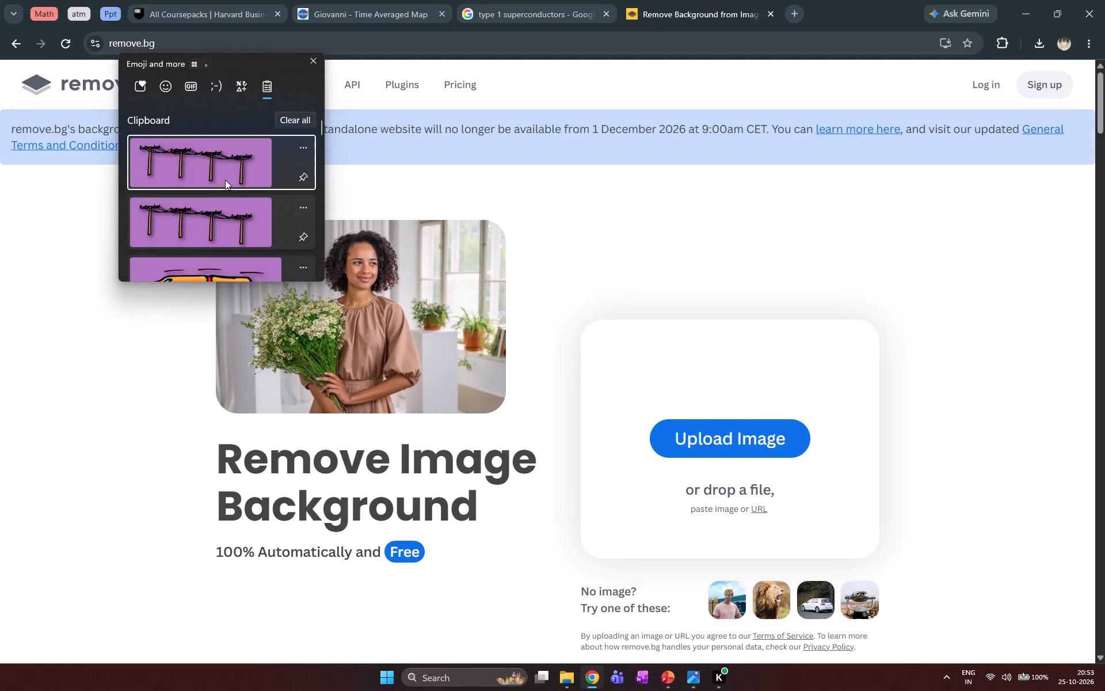
{"action": "left_click", "coordinate": [223, 173]}
{"action": "key", "text": "ctrl+v"}
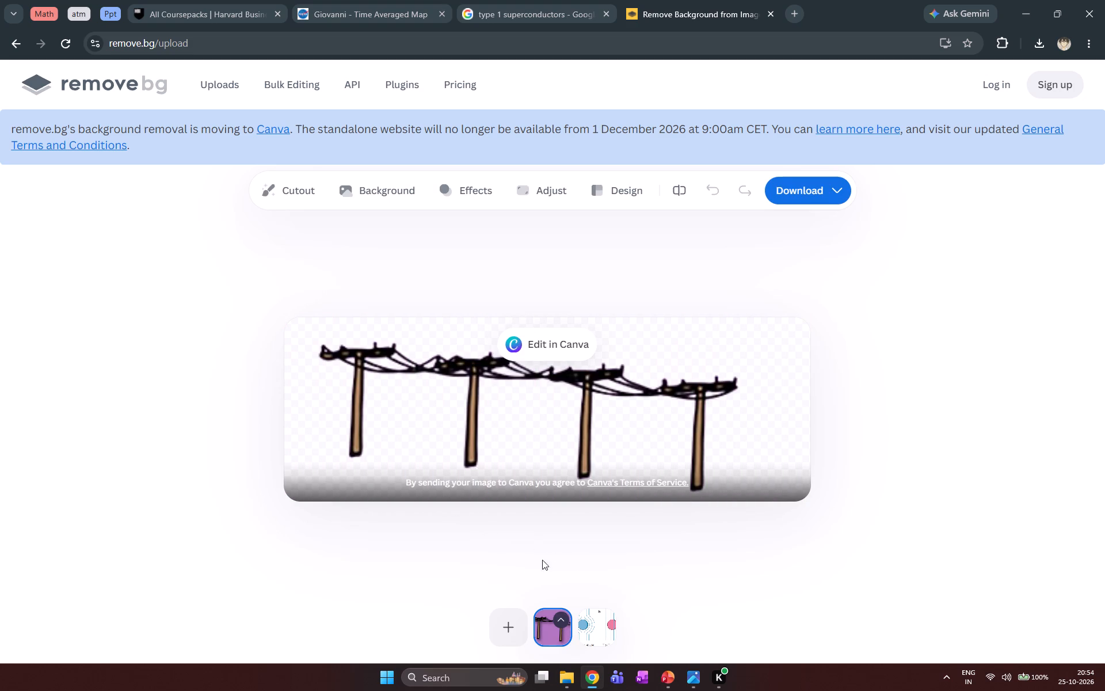
Add the levitation train snip from the clipboard history to remove.bg for background removal.
{"action": "scroll", "coordinate": [565, 545], "scroll_direction": "down", "scroll_amount": 3}
{"action": "left_click", "coordinate": [514, 624]}
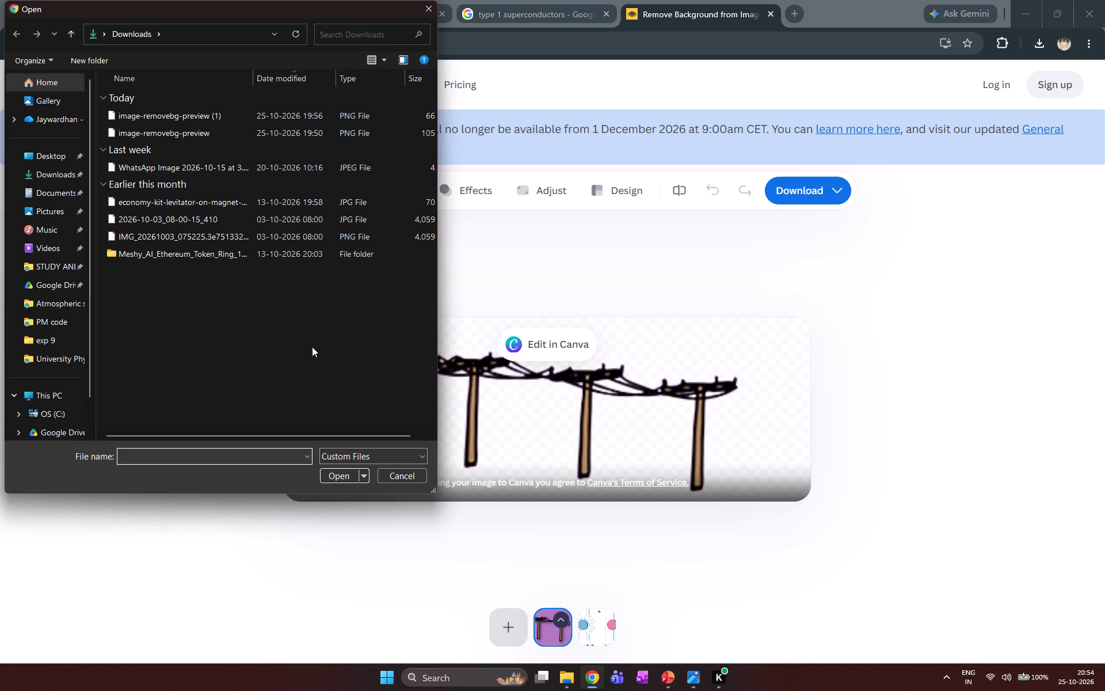
{"action": "left_click", "coordinate": [407, 480]}
{"action": "left_click", "coordinate": [448, 583]}
{"action": "key", "text": "super+v"}
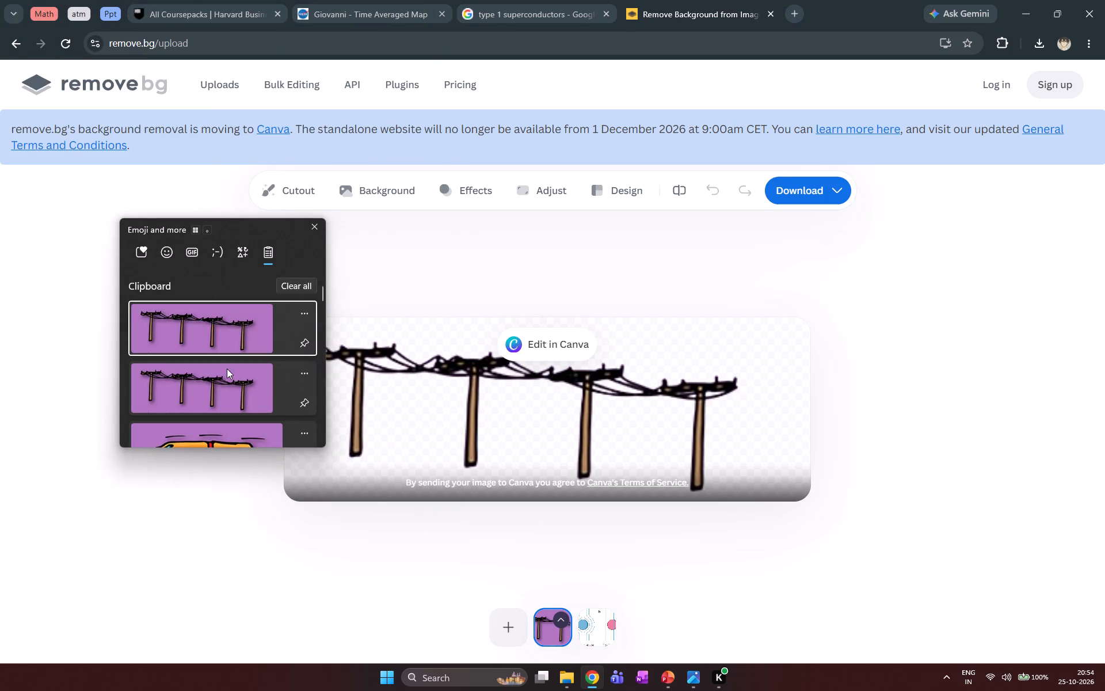
{"action": "scroll", "coordinate": [220, 403], "scroll_direction": "down", "scroll_amount": 2}
{"action": "left_click", "coordinate": [213, 395]}
{"action": "key", "text": "ctrl+v"}
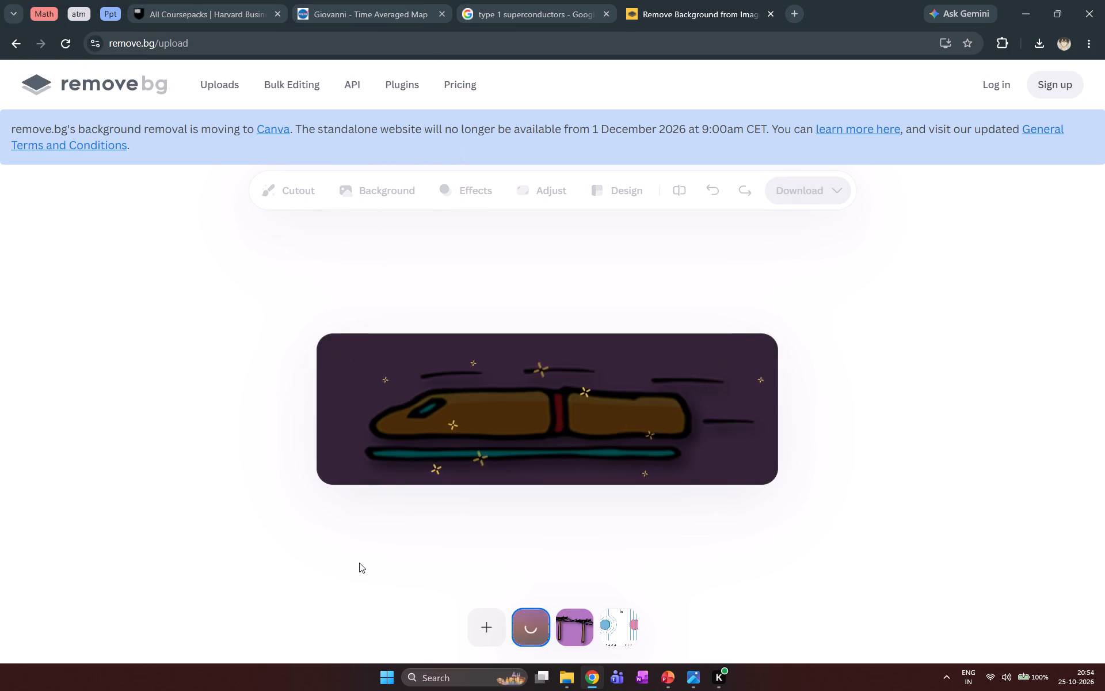
Add the MRI machine snip from the clipboard history to remove.bg for background removal.
{"action": "key", "text": "super+v"}
{"action": "scroll", "coordinate": [163, 367], "scroll_direction": "down", "scroll_amount": 6}
{"action": "left_click", "coordinate": [169, 398]}
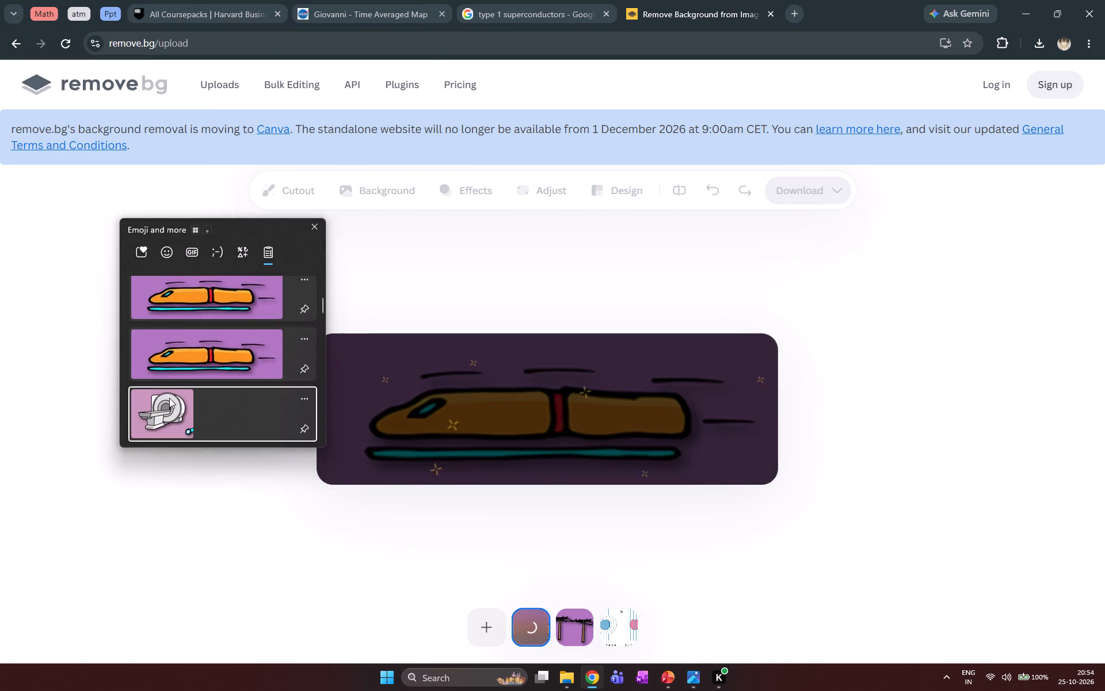
{"action": "key", "text": "ctrl+v"}
Add the tokamak reactor snip from the clipboard history to remove.bg for background removal.
{"action": "key", "text": "super+v"}
{"action": "scroll", "coordinate": [207, 382], "scroll_direction": "down", "scroll_amount": 8}
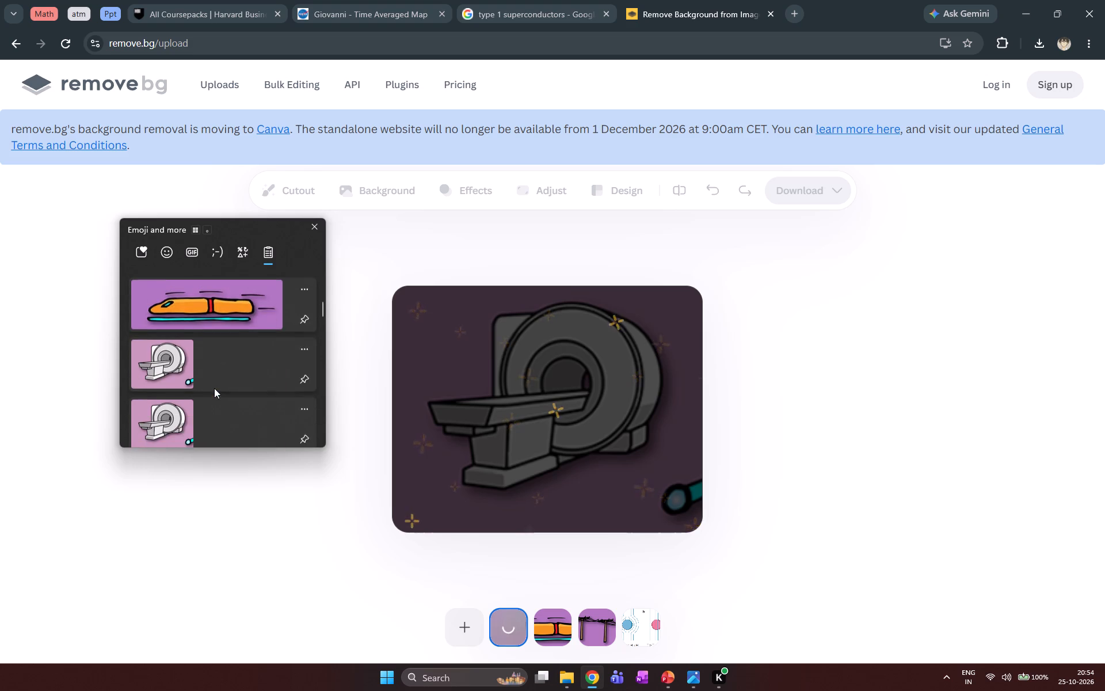
{"action": "scroll", "coordinate": [212, 390], "scroll_direction": "down", "scroll_amount": 3}
{"action": "left_click", "coordinate": [185, 394]}
{"action": "key", "text": "ctrl+v"}
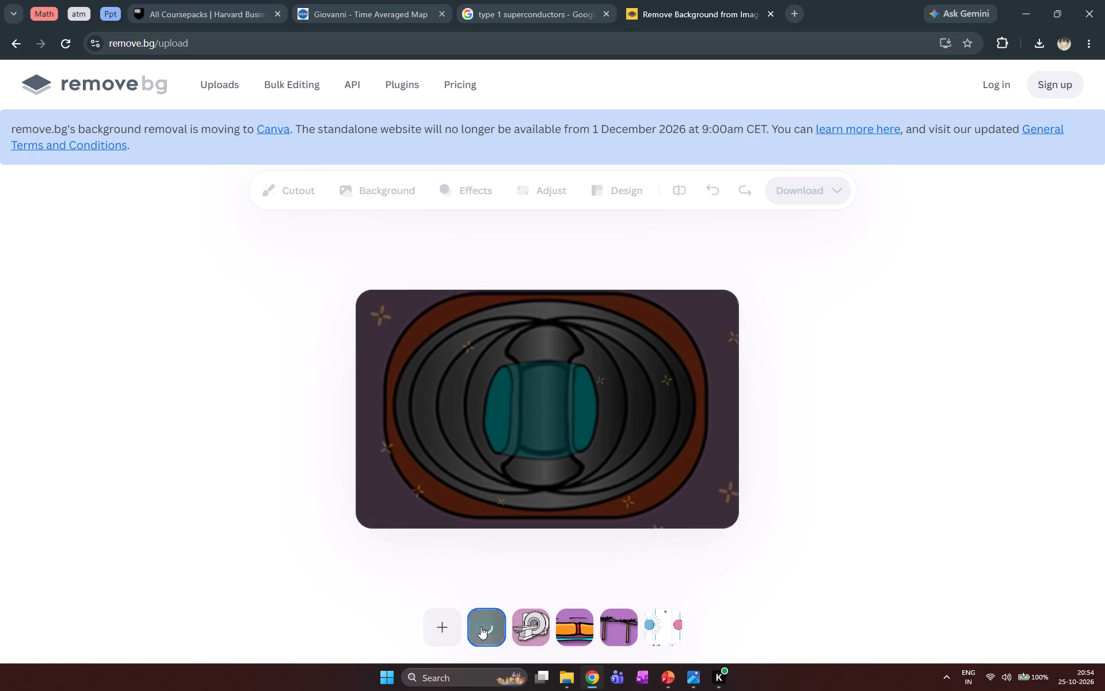
Erase the stray blue fragment beside the MRI machine cutout manually, with the Magic Brush turned off.
{"action": "left_click", "coordinate": [565, 621]}
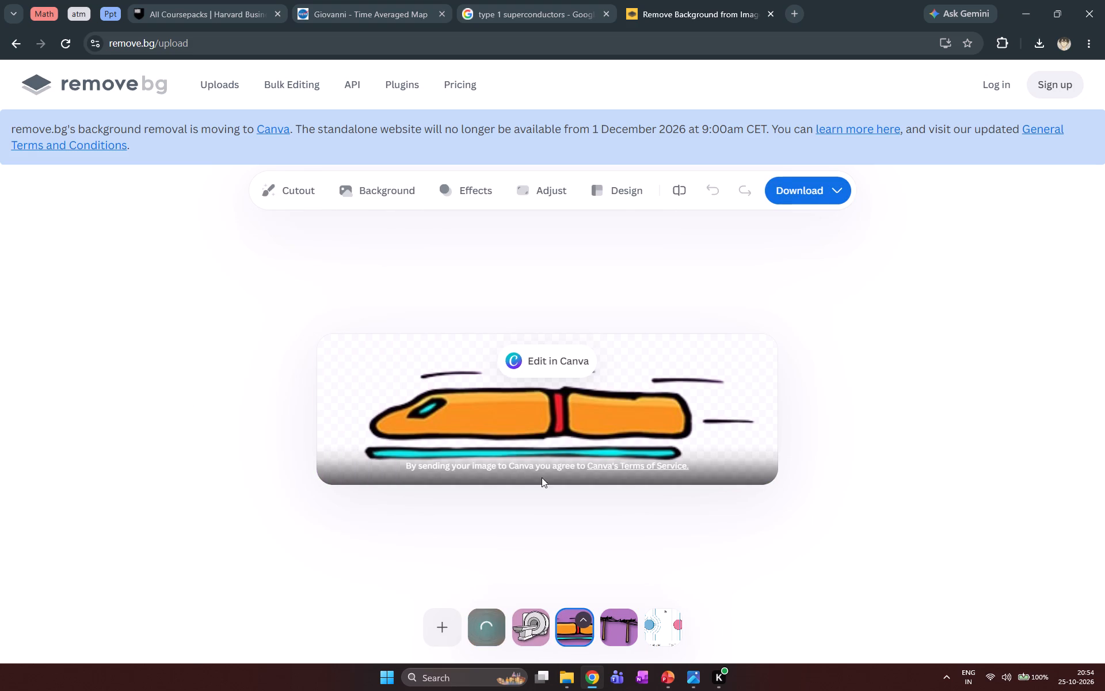
{"action": "left_click", "coordinate": [546, 627]}
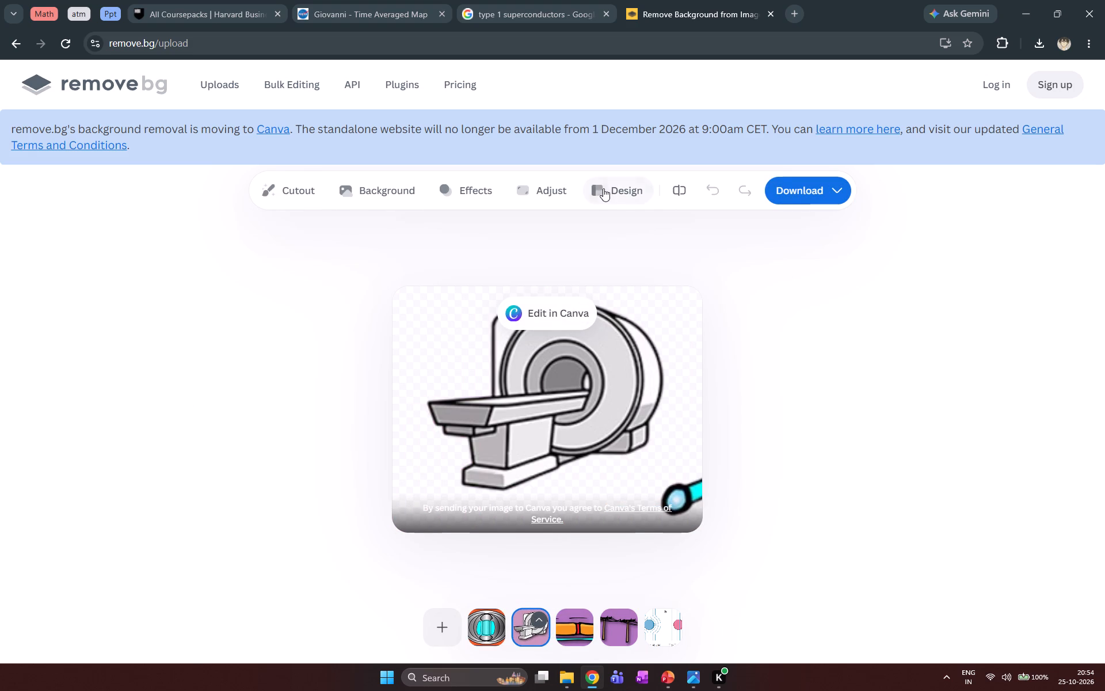
{"action": "left_click", "coordinate": [291, 193]}
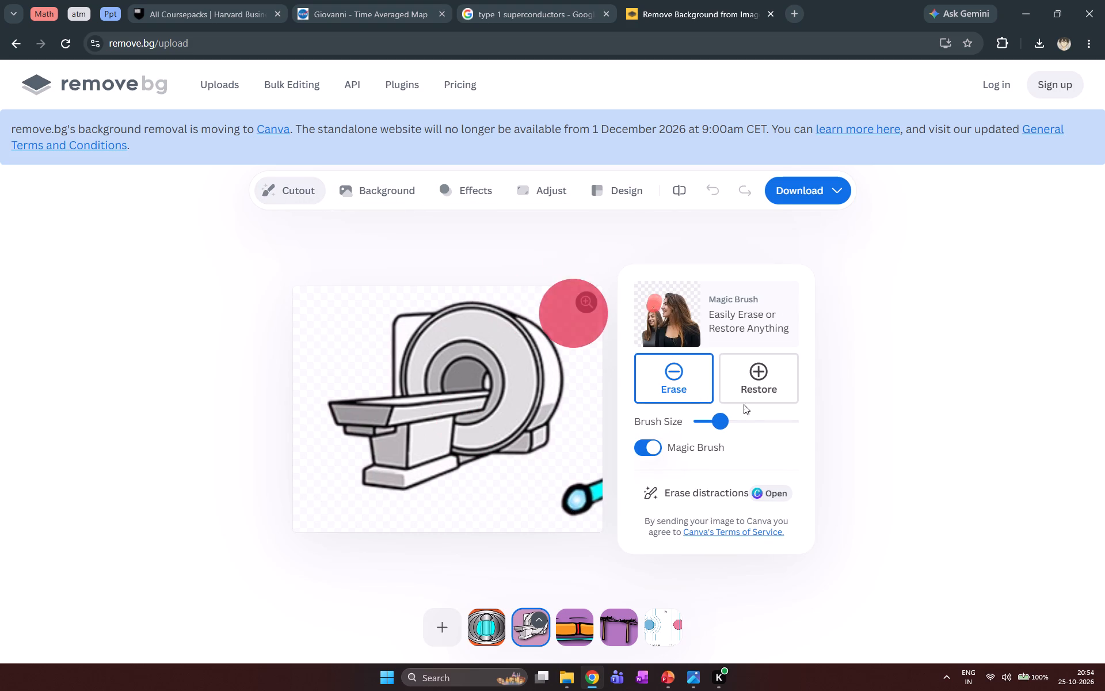
{"action": "left_click", "coordinate": [744, 377]}
{"action": "left_click", "coordinate": [680, 382]}
{"action": "left_click", "coordinate": [643, 449]}
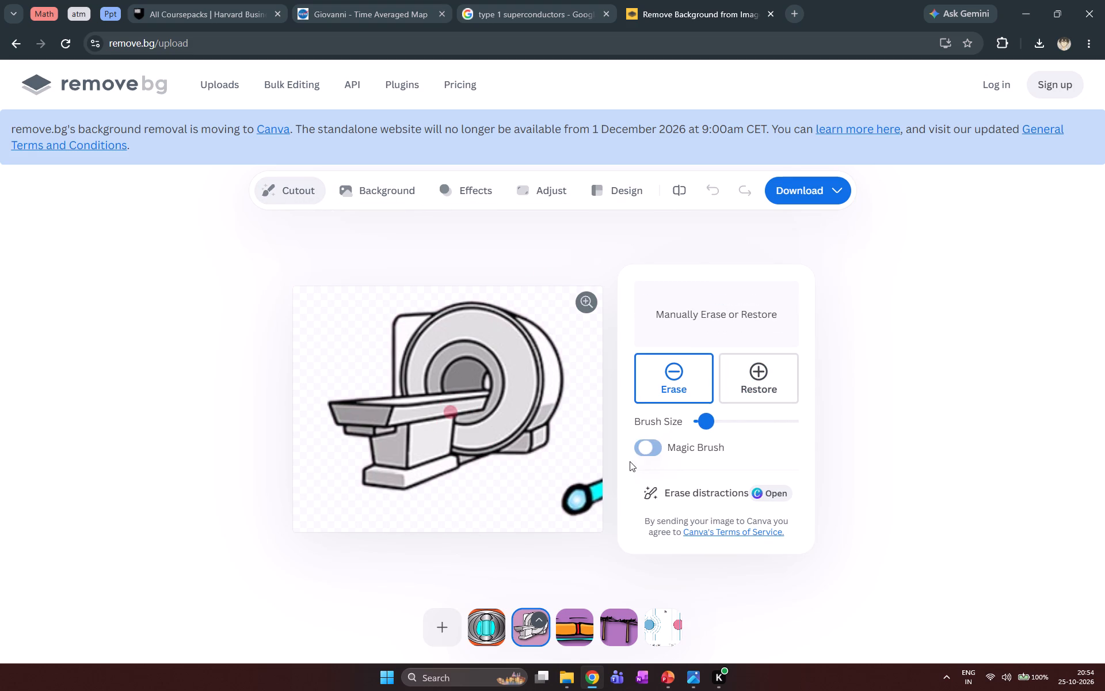
{"action": "left_click_drag", "start_coordinate": [603, 480], "coordinate": [574, 490]}
{"action": "left_click_drag", "start_coordinate": [575, 488], "coordinate": [573, 503]}
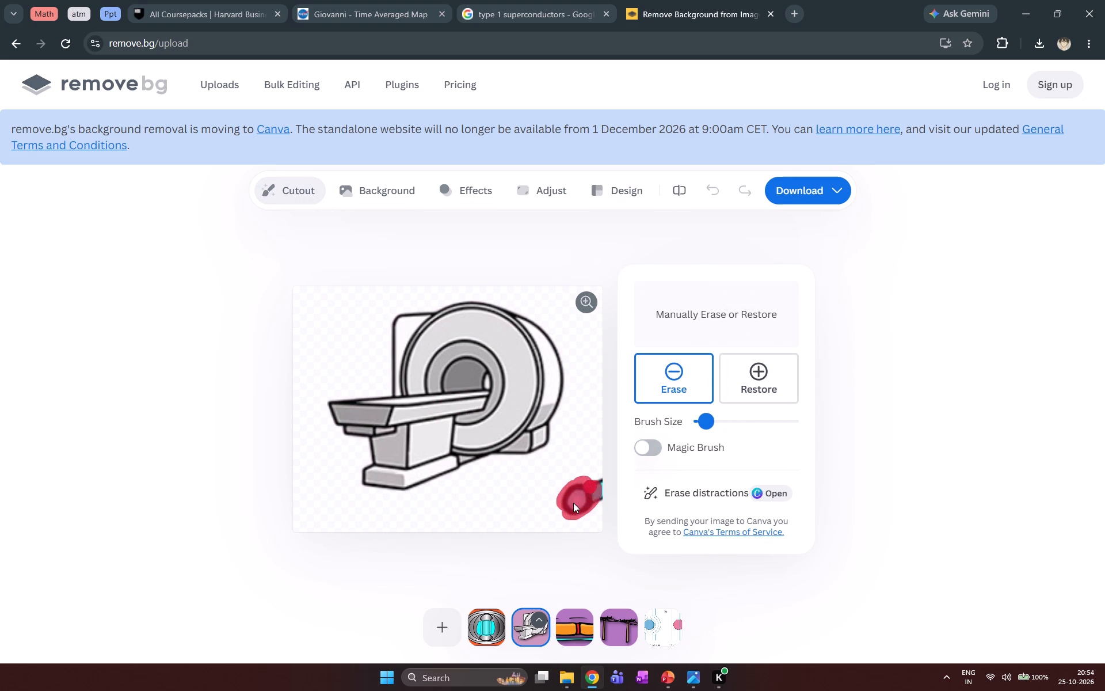
{"action": "left_click_drag", "start_coordinate": [573, 503], "coordinate": [598, 508]}
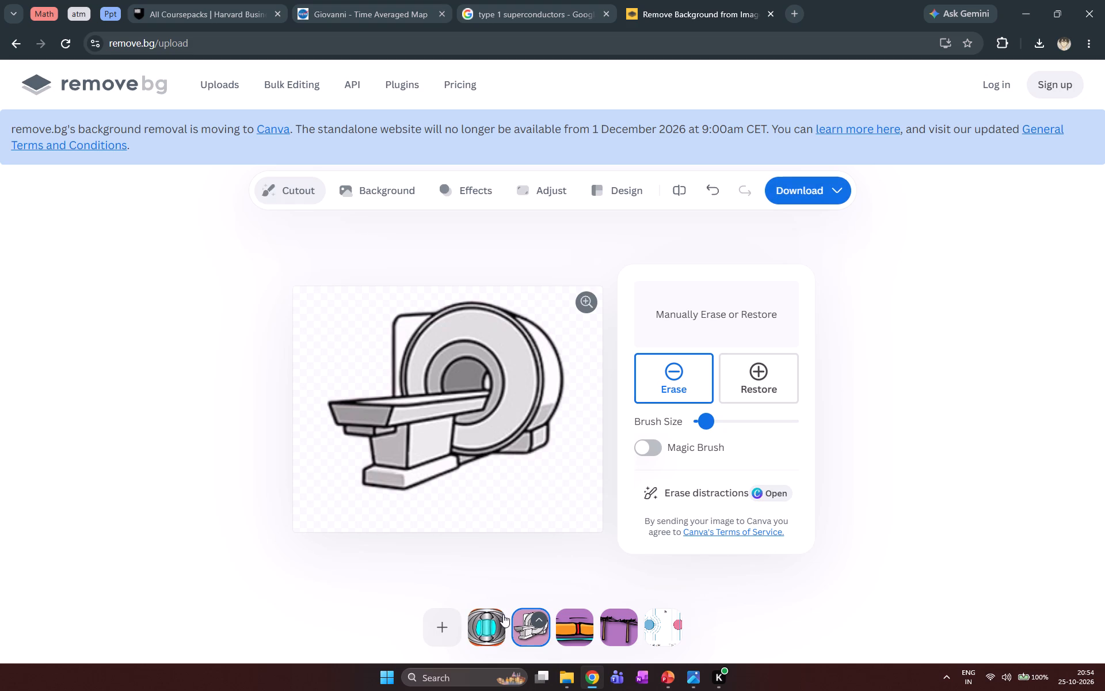
Download the free preview of the transmission lines cutout as a PNG named powerline in Downloads.
{"action": "left_click", "coordinate": [495, 618]}
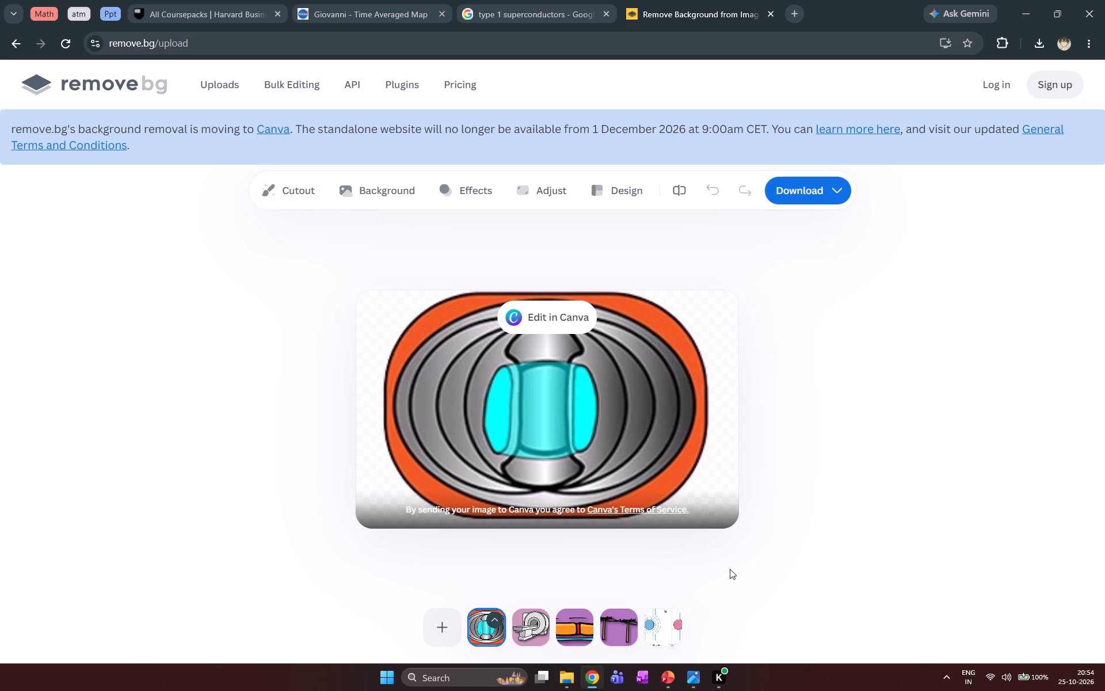
{"action": "left_click", "coordinate": [616, 626]}
{"action": "scroll", "coordinate": [763, 535], "scroll_direction": "down", "scroll_amount": 4}
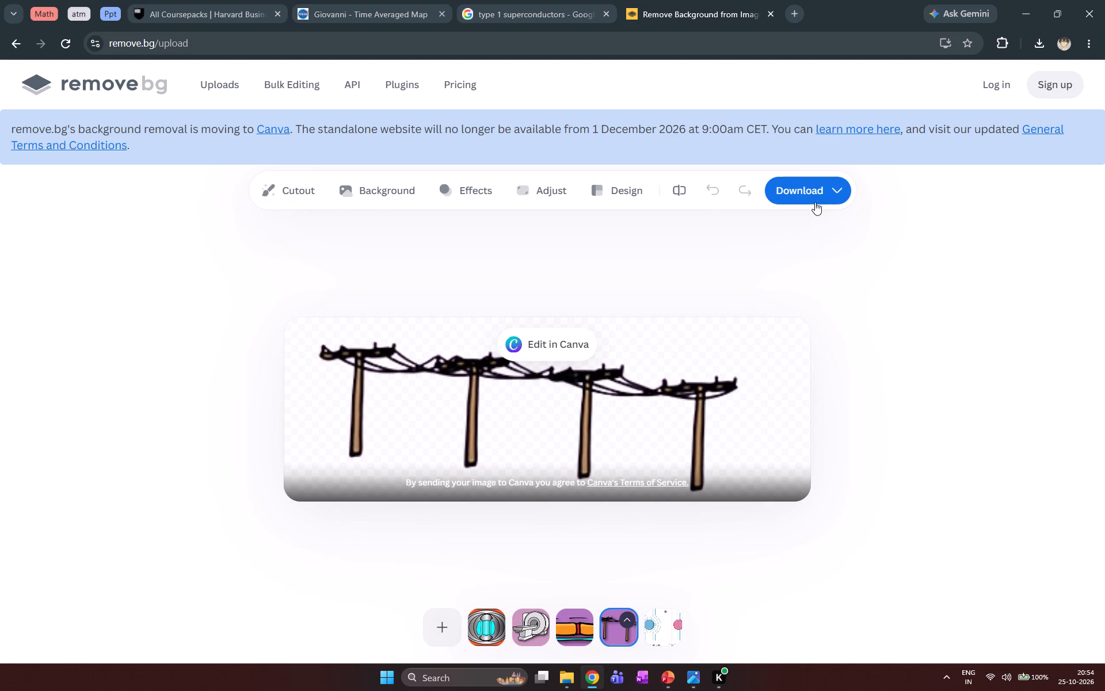
{"action": "left_click", "coordinate": [818, 193]}
{"action": "left_click", "coordinate": [794, 230]}
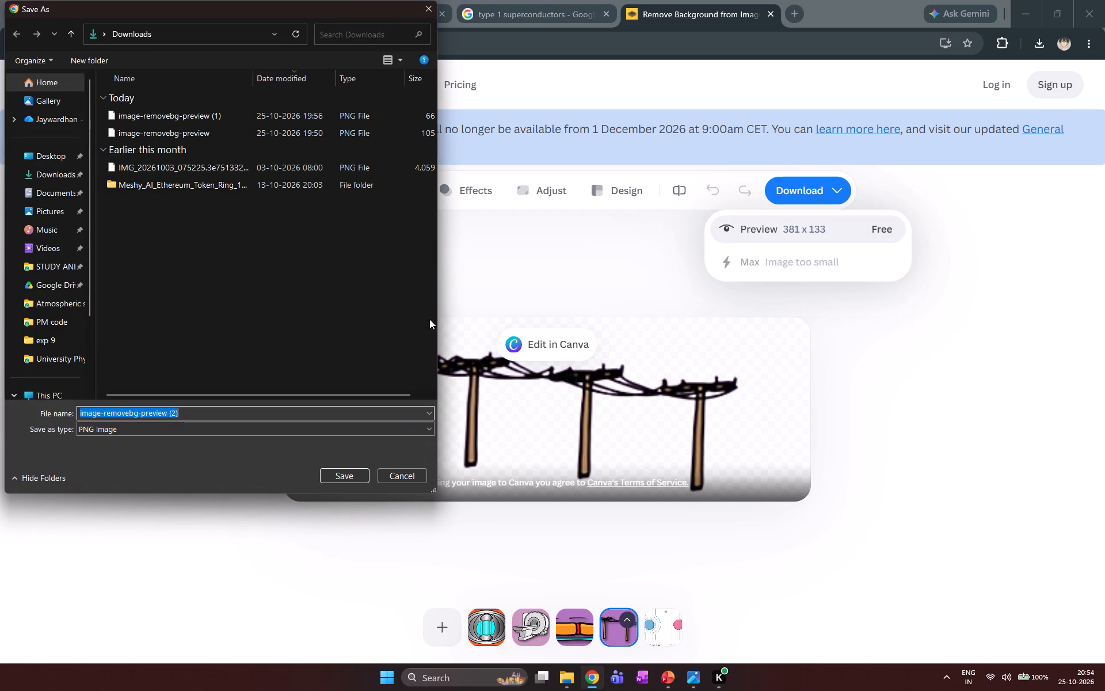
{"action": "type", "text": "powerline"}
{"action": "key", "text": "Return"}
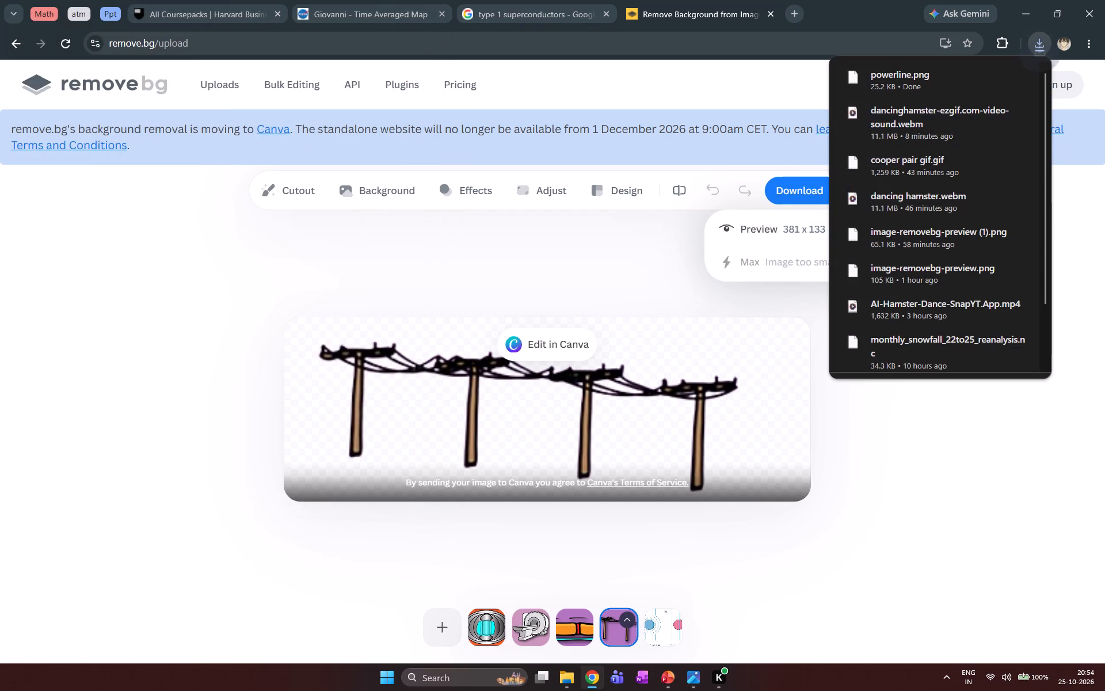
Download the free preview of the levitation train cutout as a PNG named train.
{"action": "left_click", "coordinate": [589, 640]}
{"action": "left_click", "coordinate": [812, 188]}
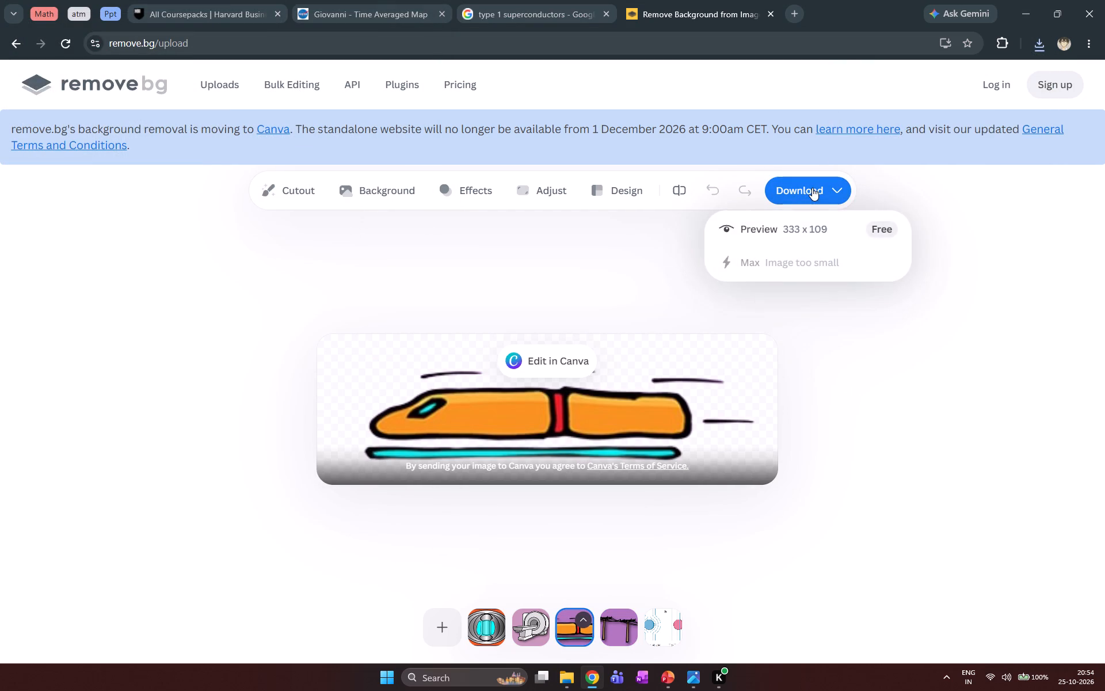
{"action": "left_click", "coordinate": [784, 223]}
{"action": "type", "text": "train"}
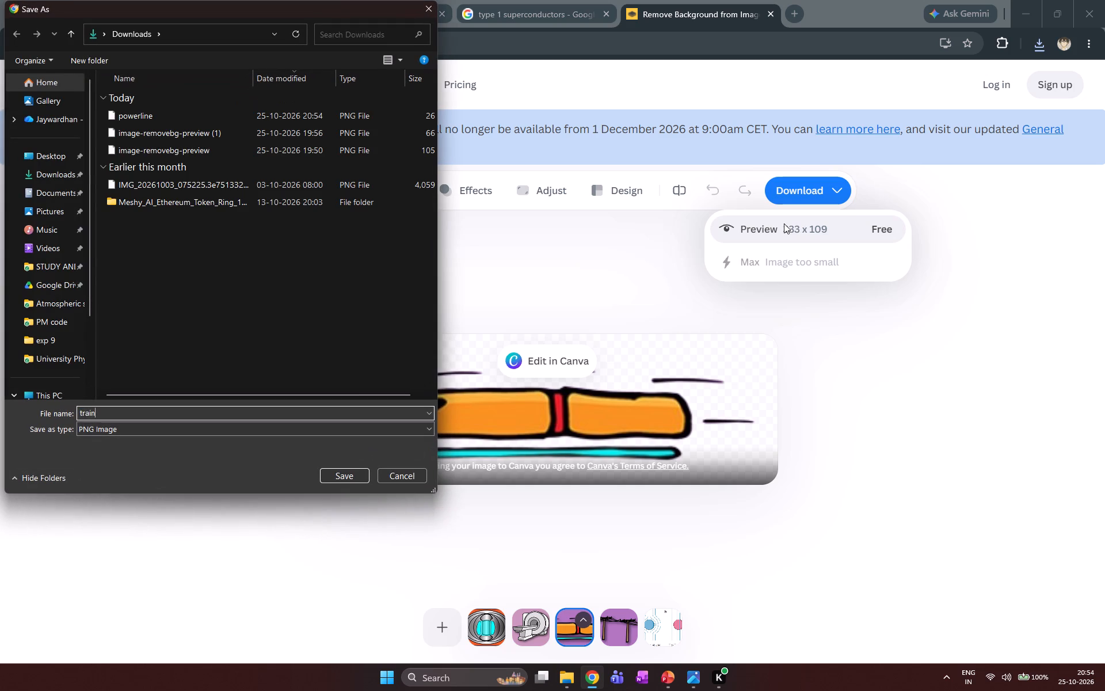
{"action": "key", "text": "Return"}
Download the free preview of the cleaned MRI machine cutout as a PNG named mri.
{"action": "left_click", "coordinate": [533, 630]}
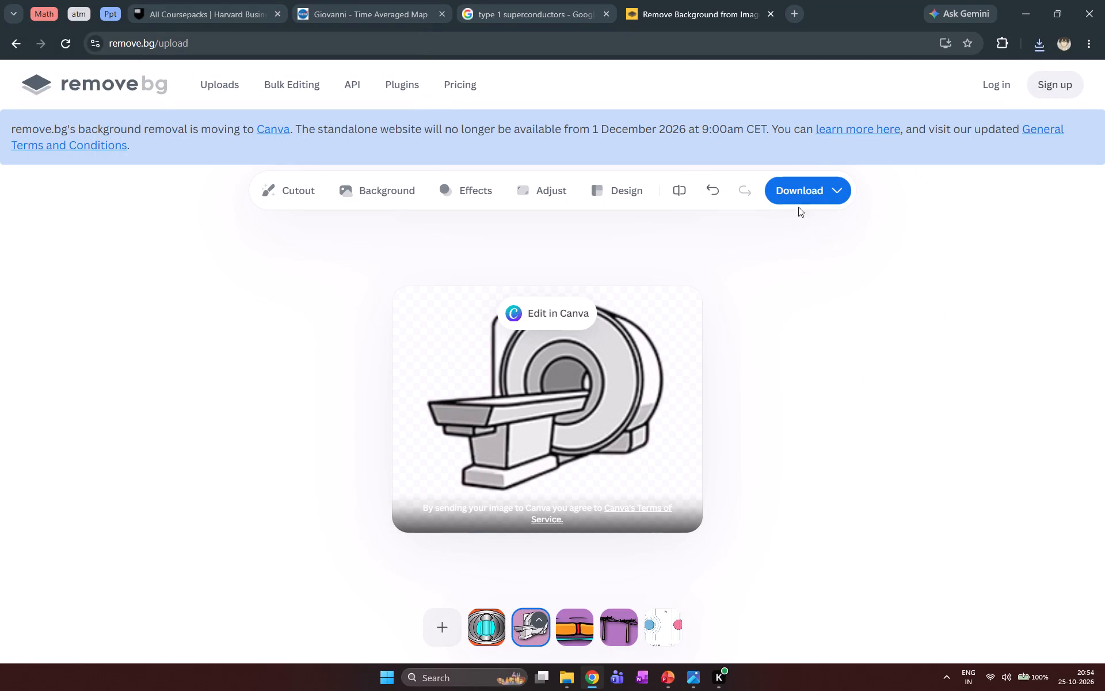
{"action": "left_click", "coordinate": [809, 191]}
{"action": "left_click", "coordinate": [781, 224]}
{"action": "type", "text": "mri"}
{"action": "key", "text": "Return"}
Download the free preview of the tokamak cutout as a PNG named reactor.
{"action": "left_click", "coordinate": [490, 620]}
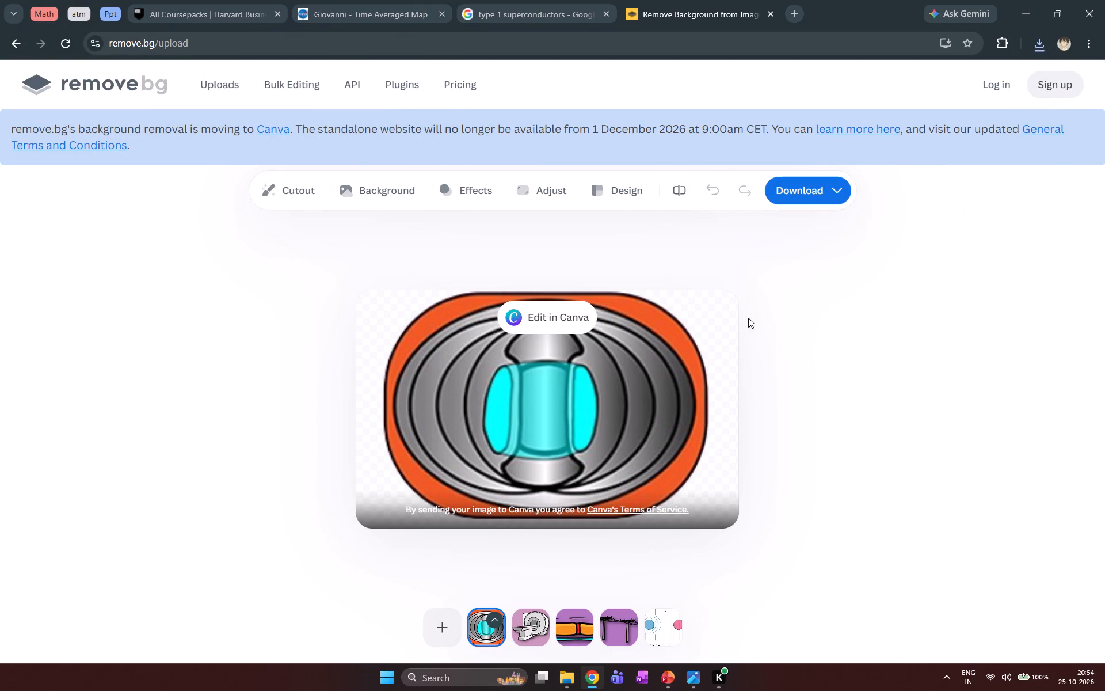
{"action": "left_click", "coordinate": [825, 185]}
{"action": "left_click", "coordinate": [798, 223]}
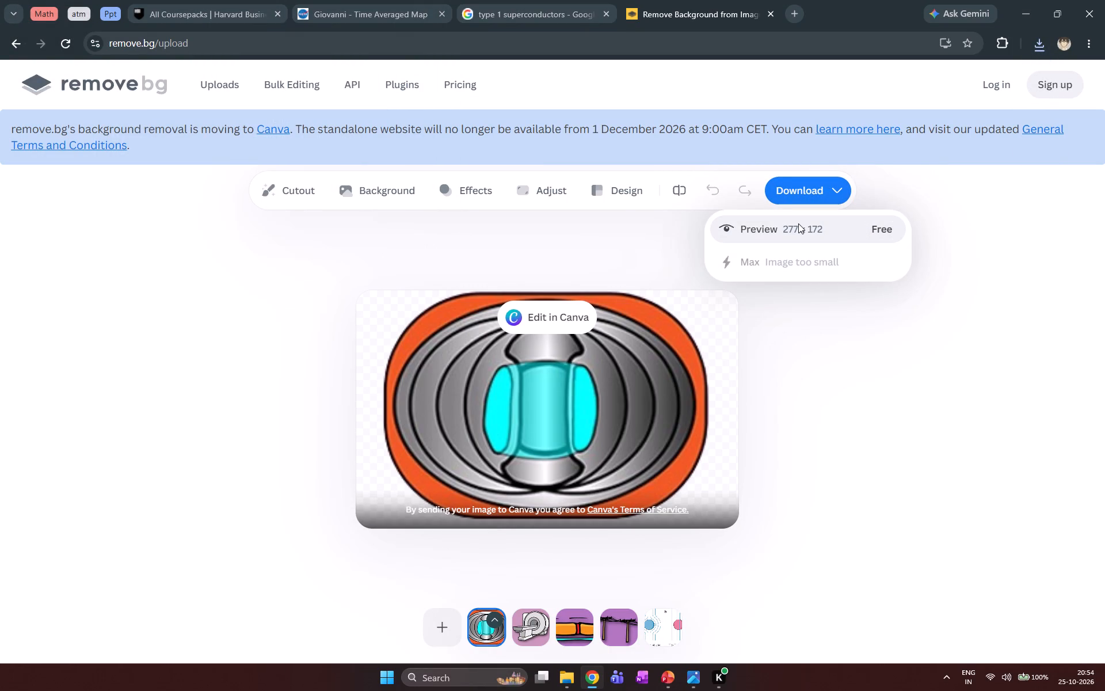
{"action": "type", "text": "reactor"}
{"action": "key", "text": "Return"}
Switch to PowerPoint, insert the mri picture from Downloads on slide 13 and centre it below the Medical MRI card's text.
{"action": "left_click", "coordinate": [665, 677]}
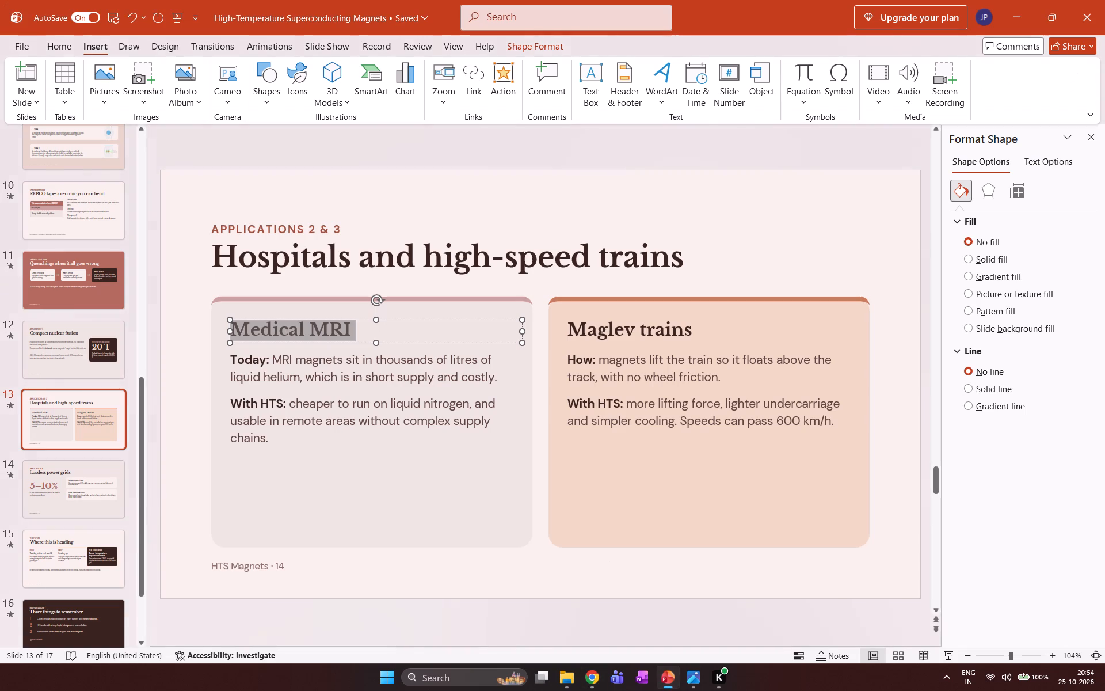
{"action": "left_click", "coordinate": [361, 493]}
{"action": "left_click", "coordinate": [172, 280]}
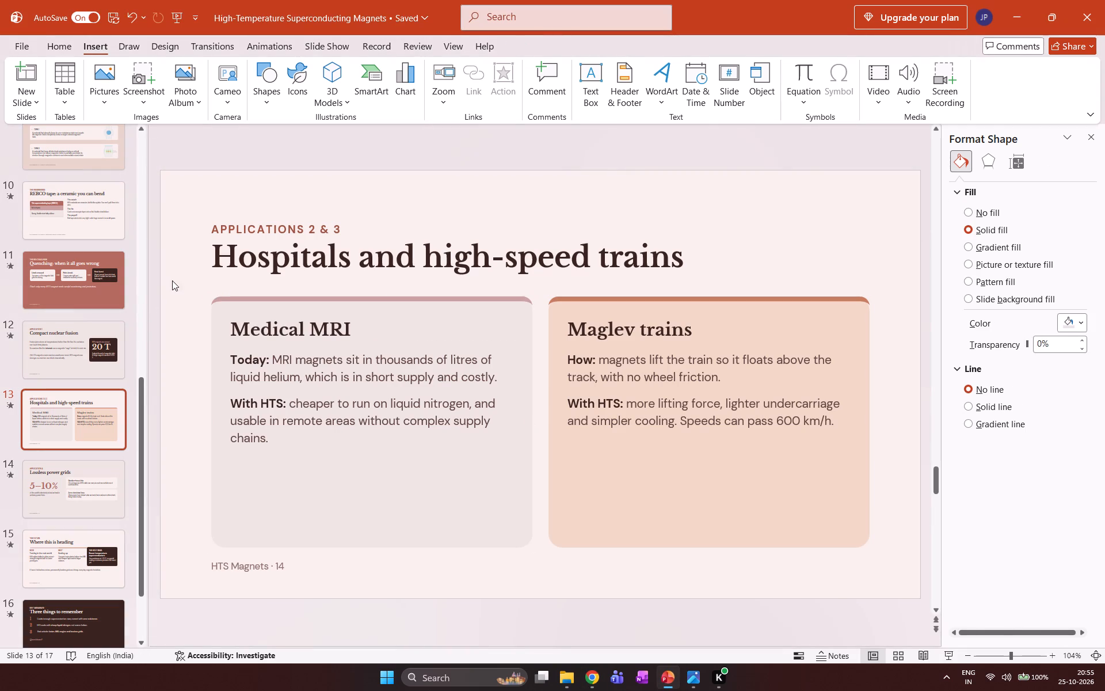
{"action": "left_click", "coordinate": [99, 62]}
{"action": "left_click", "coordinate": [121, 134]}
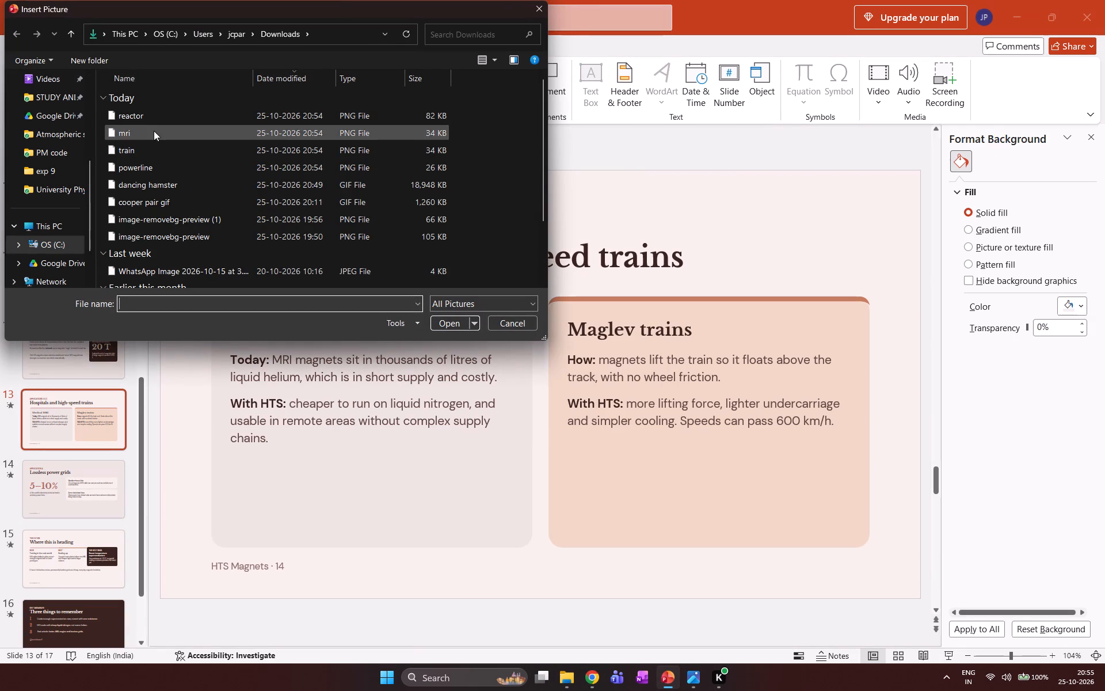
{"action": "left_click", "coordinate": [151, 132]}
{"action": "left_click", "coordinate": [441, 319]}
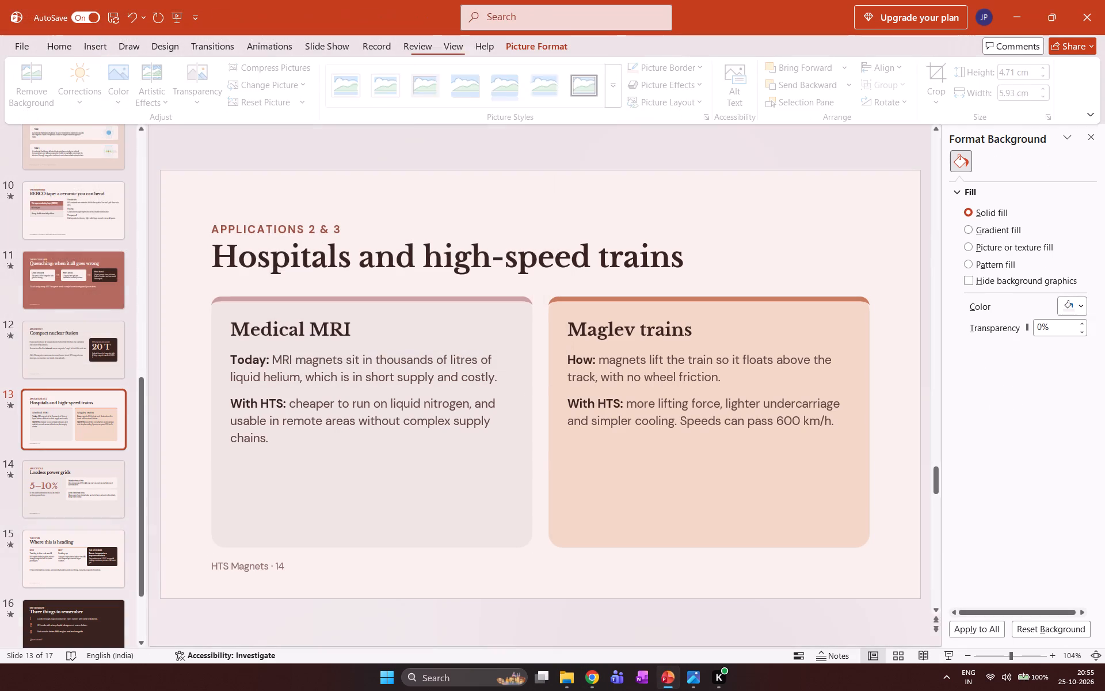
{"action": "left_click_drag", "start_coordinate": [550, 366], "coordinate": [380, 475]}
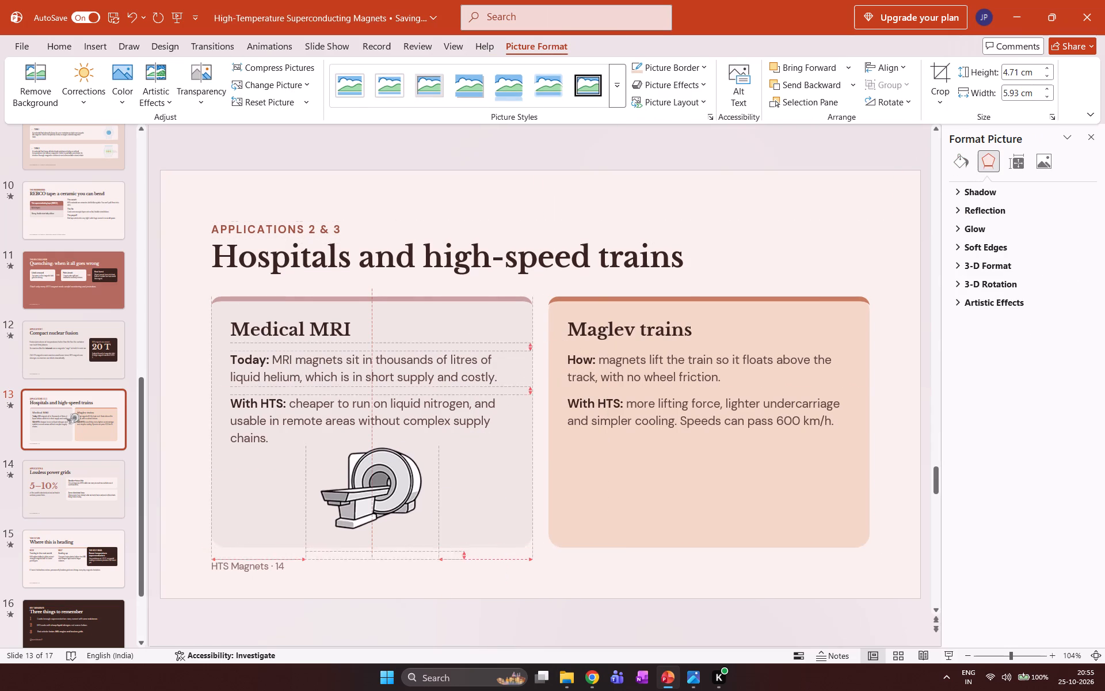
{"action": "left_click_drag", "start_coordinate": [380, 475], "coordinate": [382, 476]}
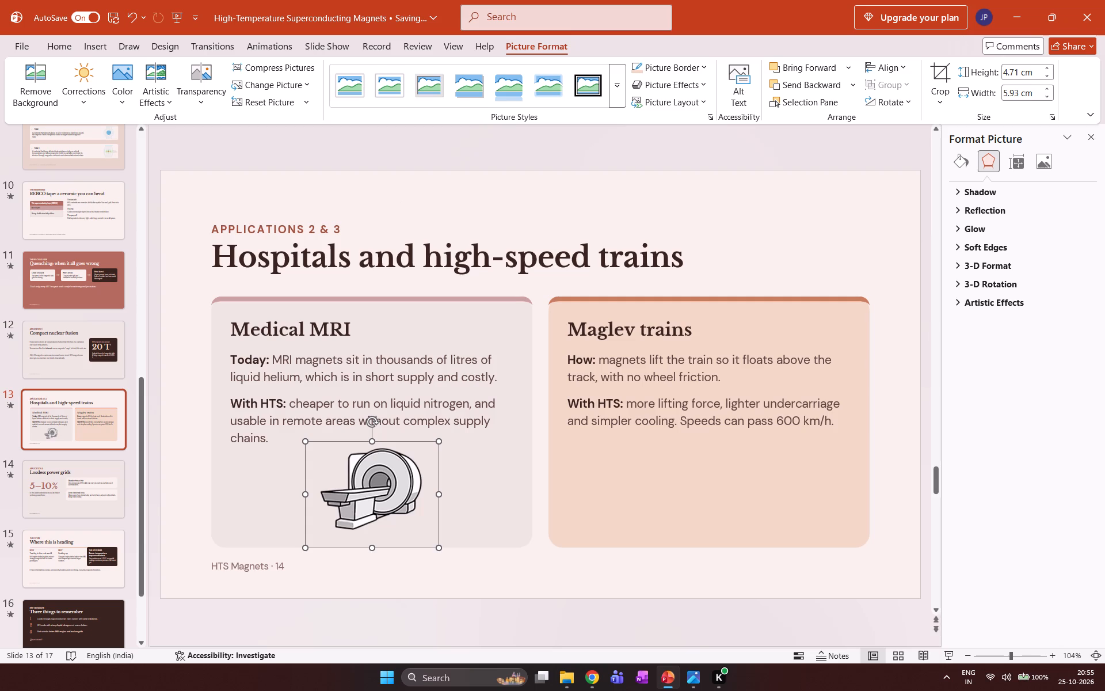
{"action": "left_click", "coordinate": [391, 485]}
Insert the train picture from Downloads on slide 13 and place it below the text of the Maglev trains card.
{"action": "left_click", "coordinate": [102, 44]}
{"action": "left_click", "coordinate": [107, 77]}
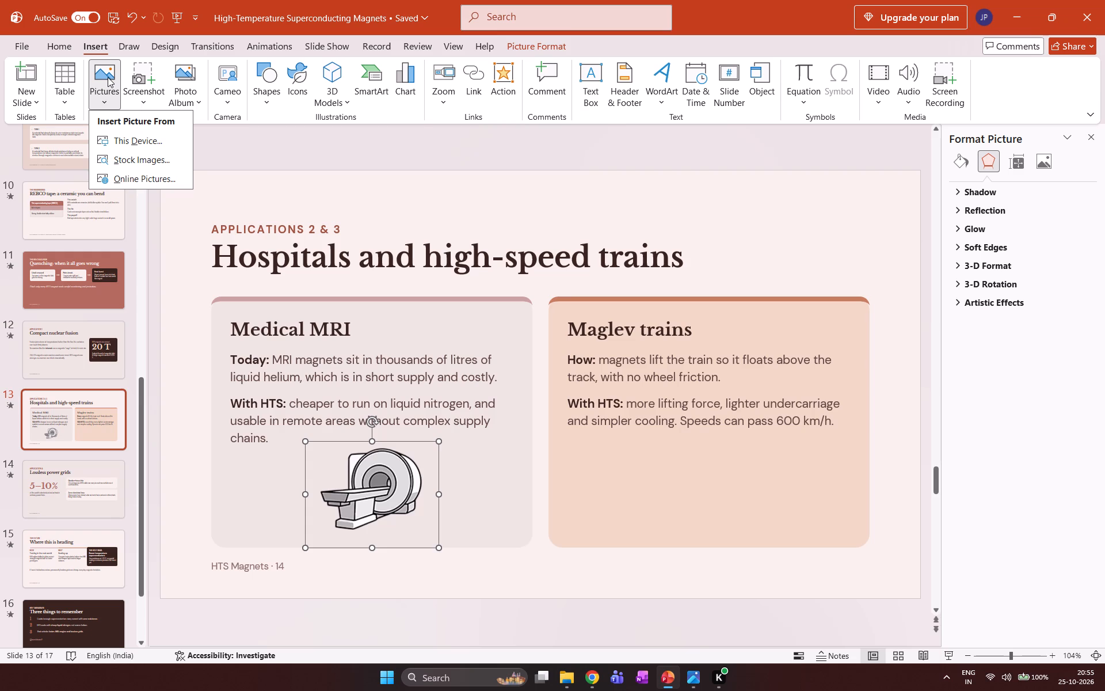
{"action": "left_click", "coordinate": [131, 145]}
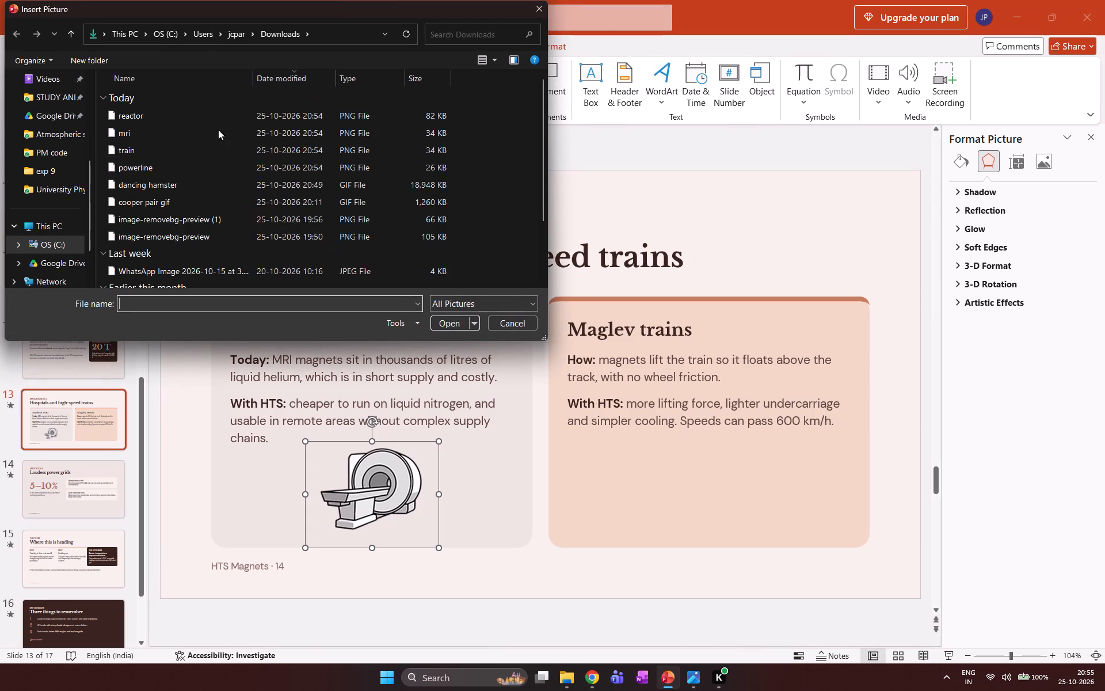
{"action": "left_click", "coordinate": [147, 145]}
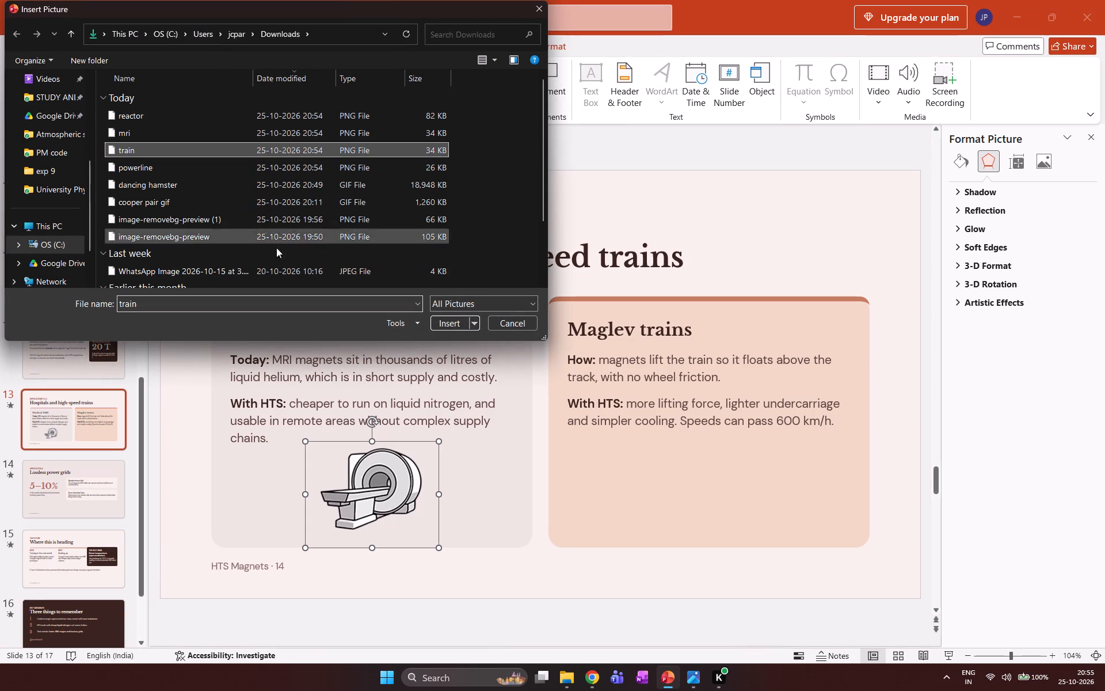
{"action": "left_click", "coordinate": [438, 322]}
{"action": "left_click_drag", "start_coordinate": [522, 383], "coordinate": [663, 478]}
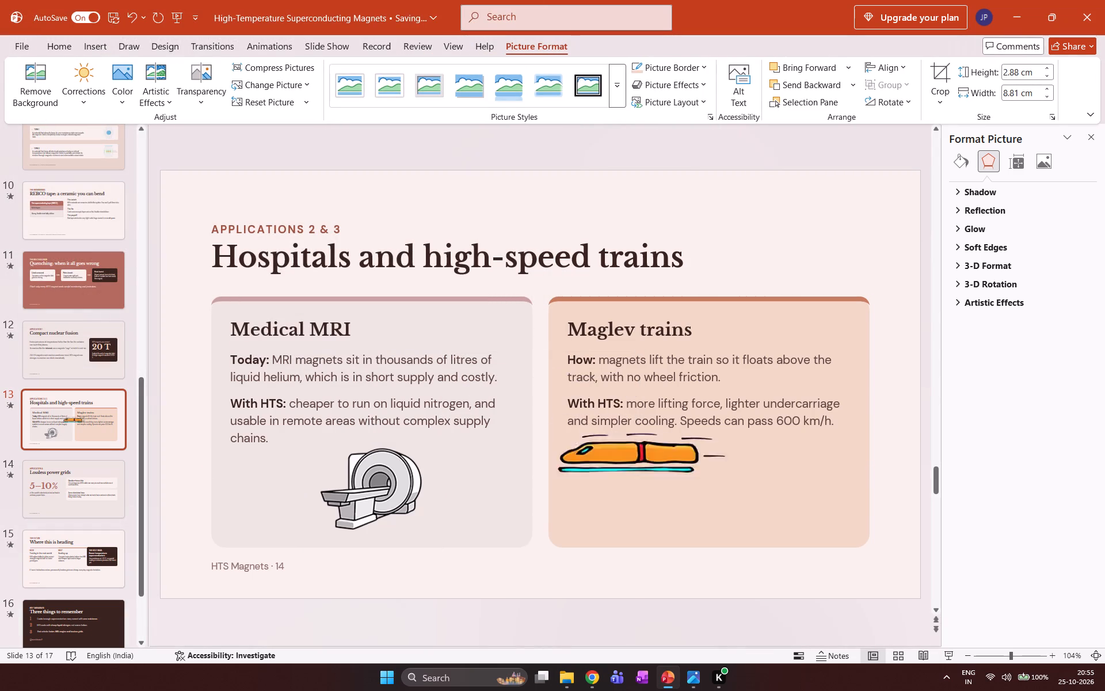
{"action": "left_click_drag", "start_coordinate": [663, 478], "coordinate": [692, 485]}
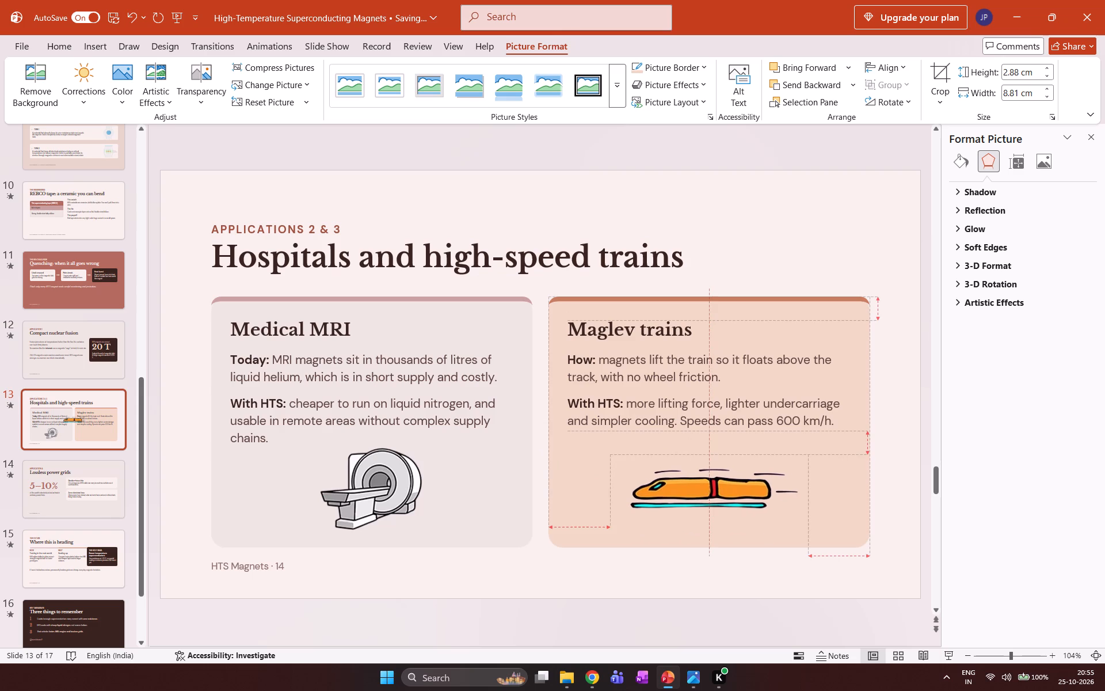
{"action": "left_click_drag", "start_coordinate": [692, 485], "coordinate": [694, 485]}
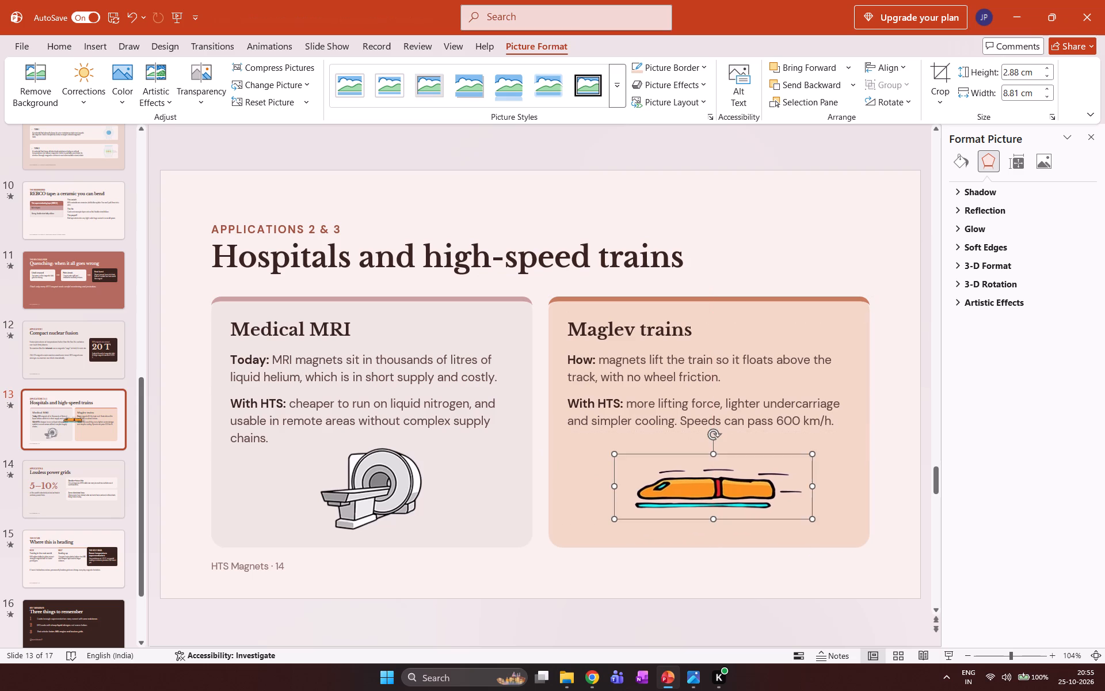
{"action": "left_click", "coordinate": [749, 571]}
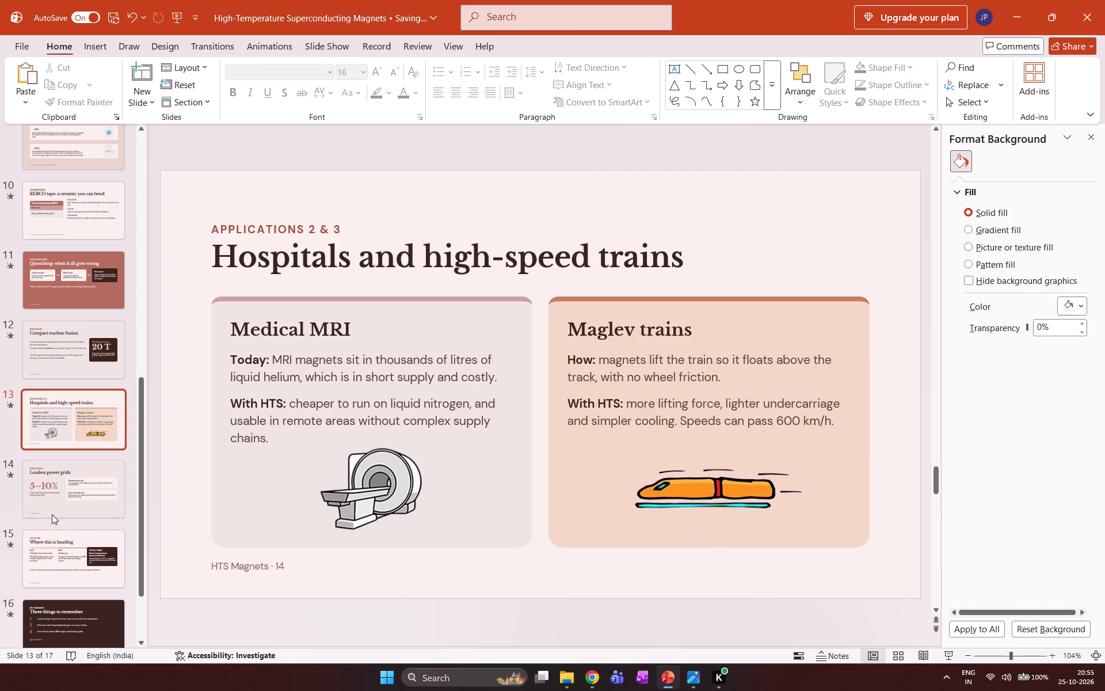
Insert the powerline picture from Downloads on slide 14, Lossless power grids, and place it below the 5–10% electricity loss text.
{"action": "left_click", "coordinate": [79, 479]}
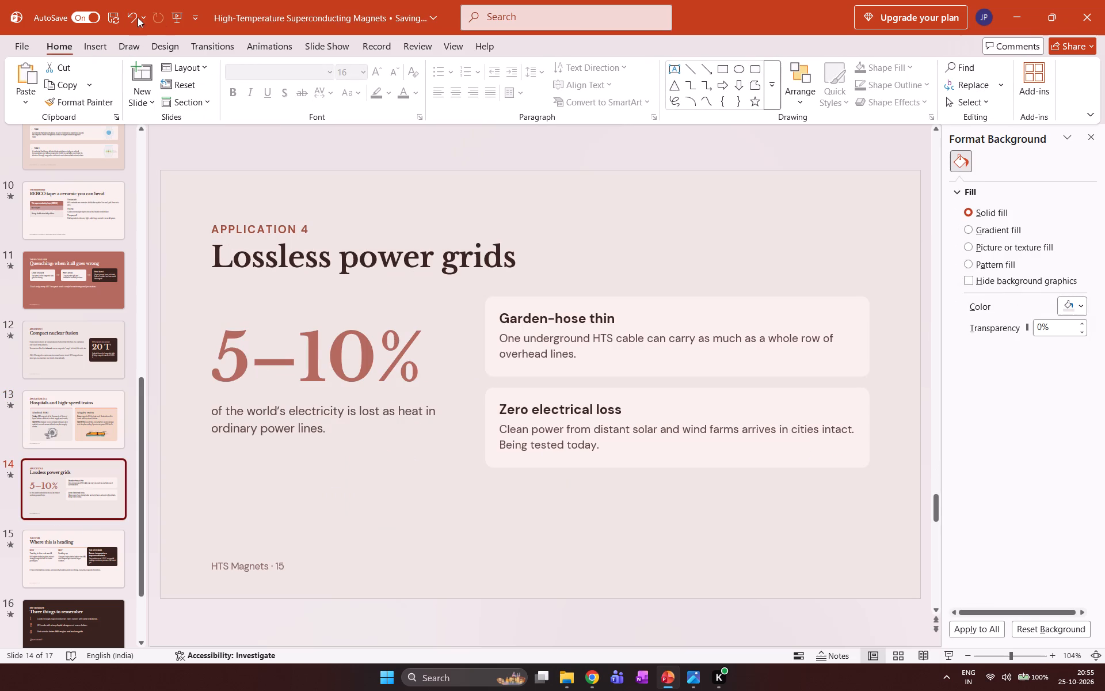
{"action": "left_click", "coordinate": [83, 46]}
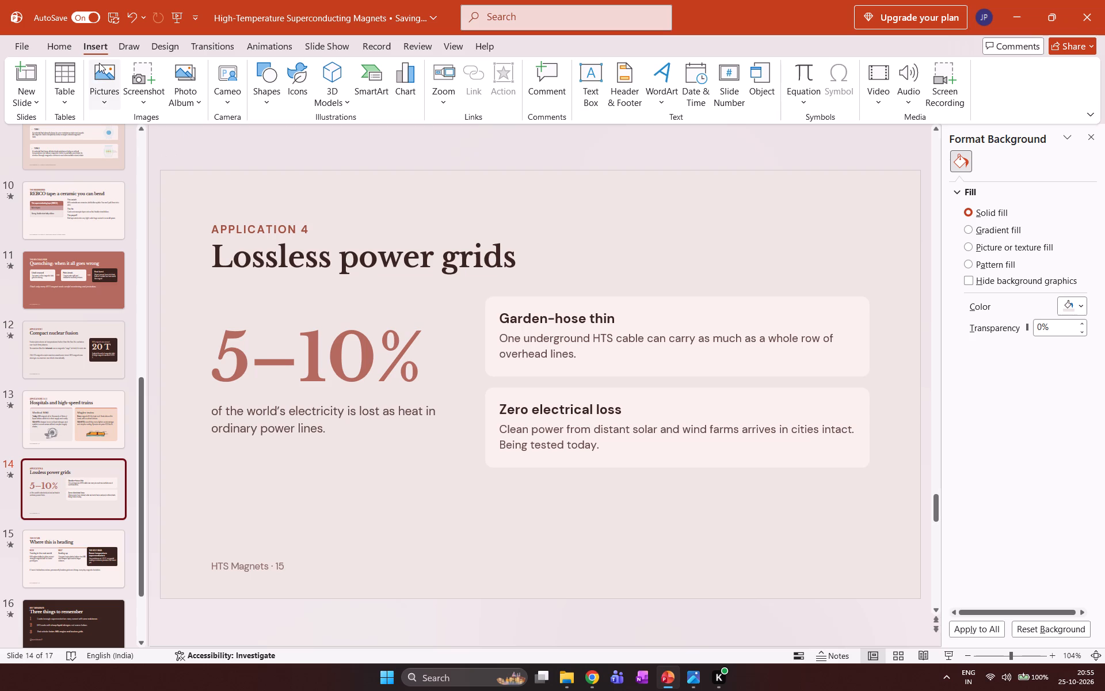
{"action": "left_click", "coordinate": [105, 73]}
{"action": "left_click", "coordinate": [139, 137]}
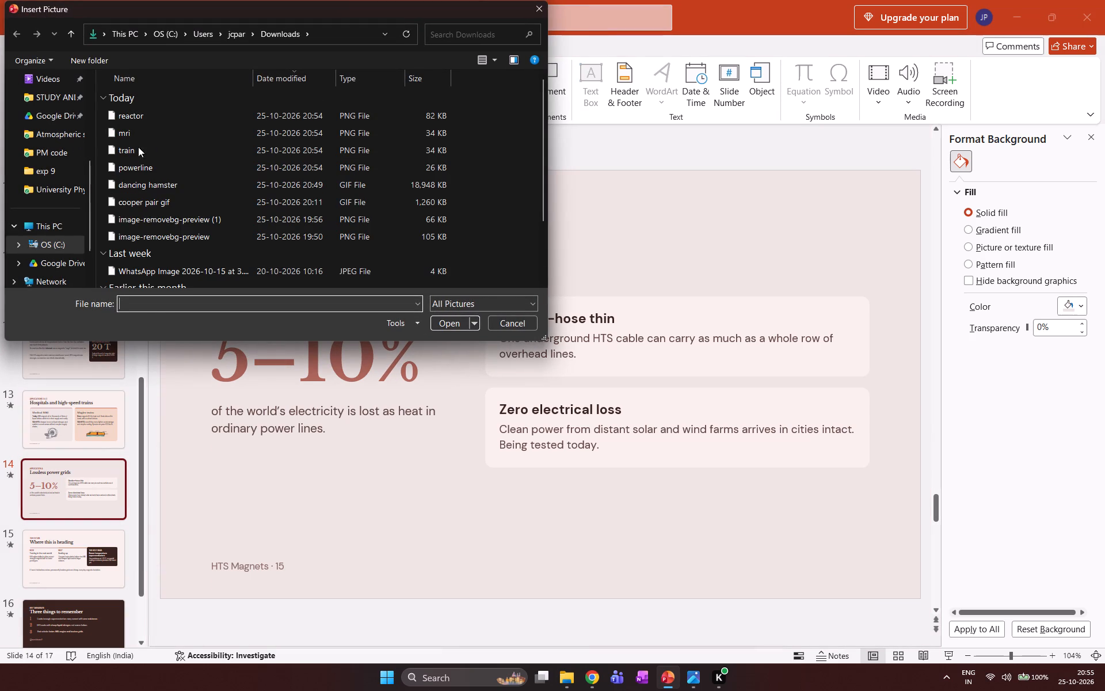
{"action": "left_click", "coordinate": [147, 172]}
{"action": "left_click", "coordinate": [447, 326]}
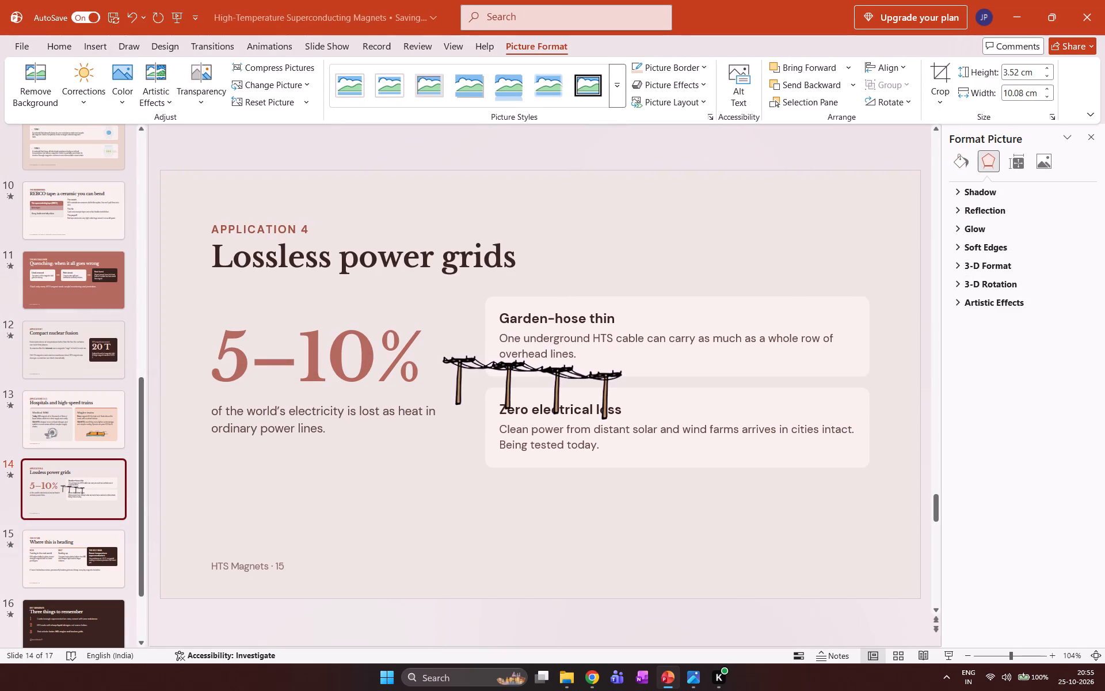
{"action": "left_click_drag", "start_coordinate": [500, 370], "coordinate": [294, 478]}
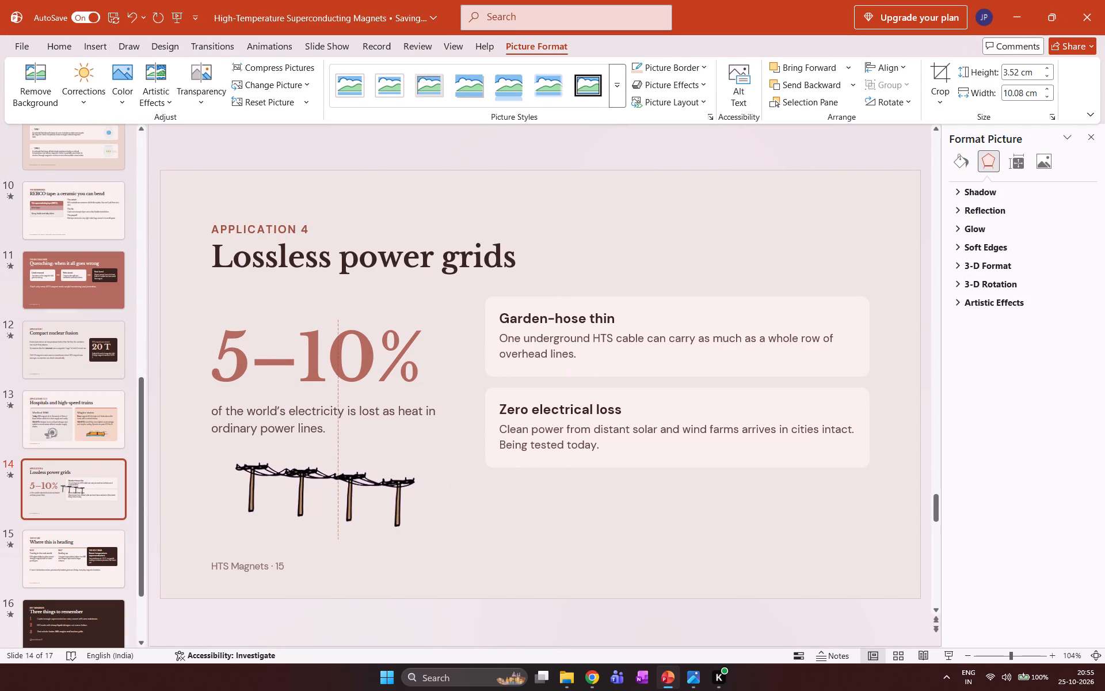
{"action": "left_click_drag", "start_coordinate": [294, 478], "coordinate": [291, 477]}
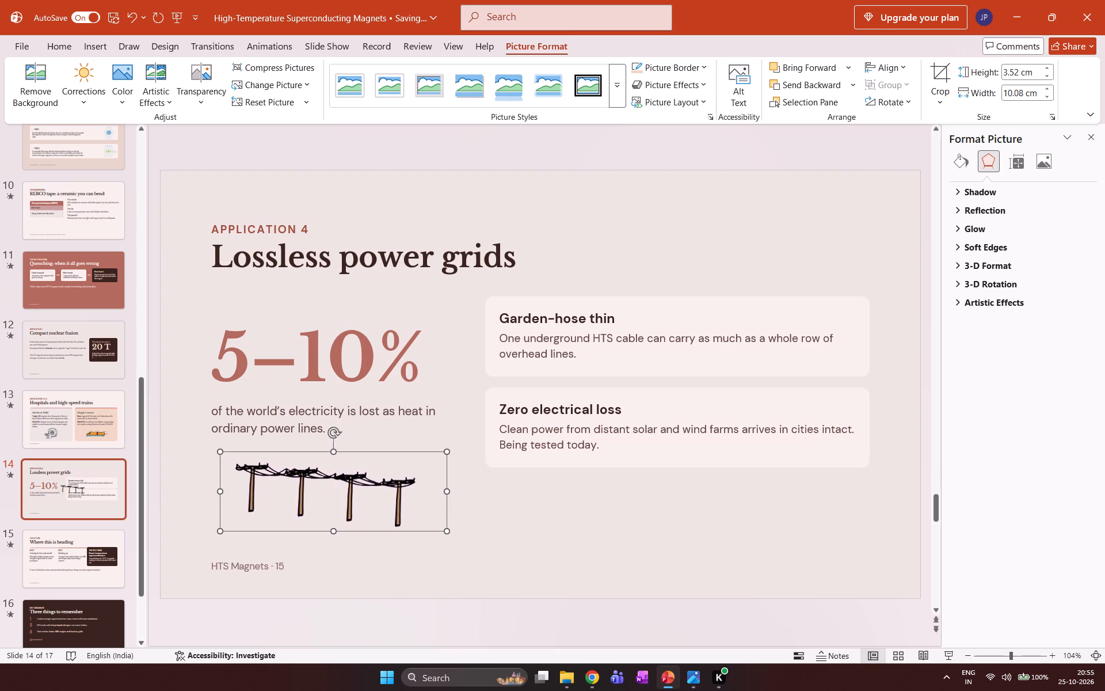
Enlarge the power line picture on slide 14 to about 13.7 cm wide and reposition it between the electricity loss text and the footer.
{"action": "left_click_drag", "start_coordinate": [449, 529], "coordinate": [488, 558]}
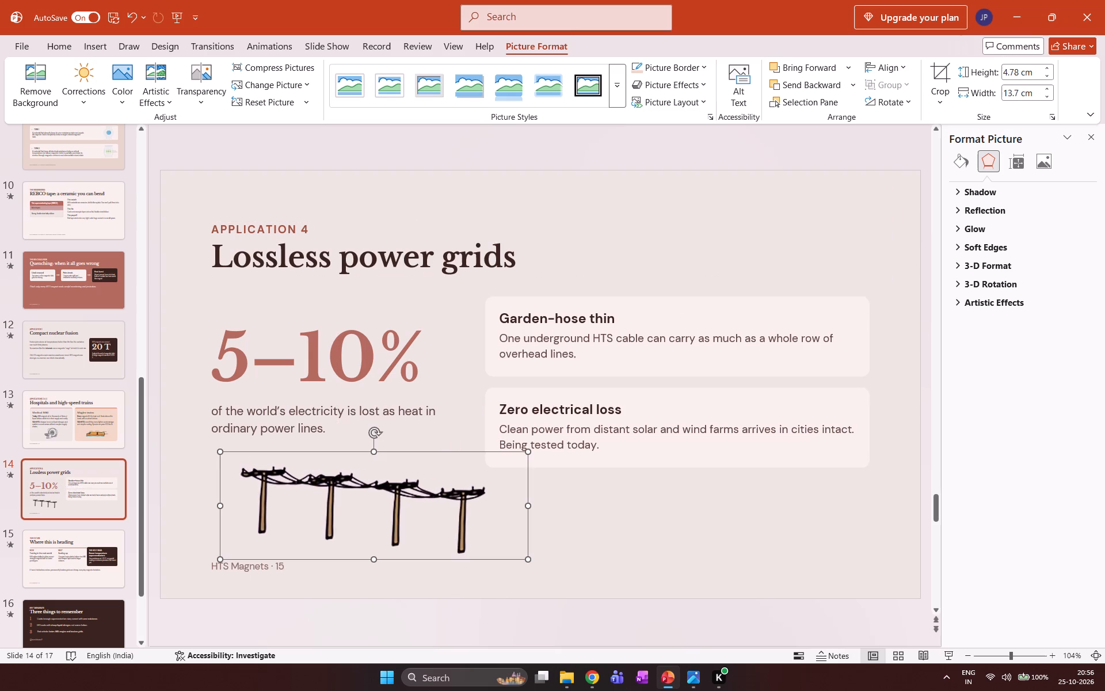
{"action": "left_click_drag", "start_coordinate": [394, 510], "coordinate": [359, 502]}
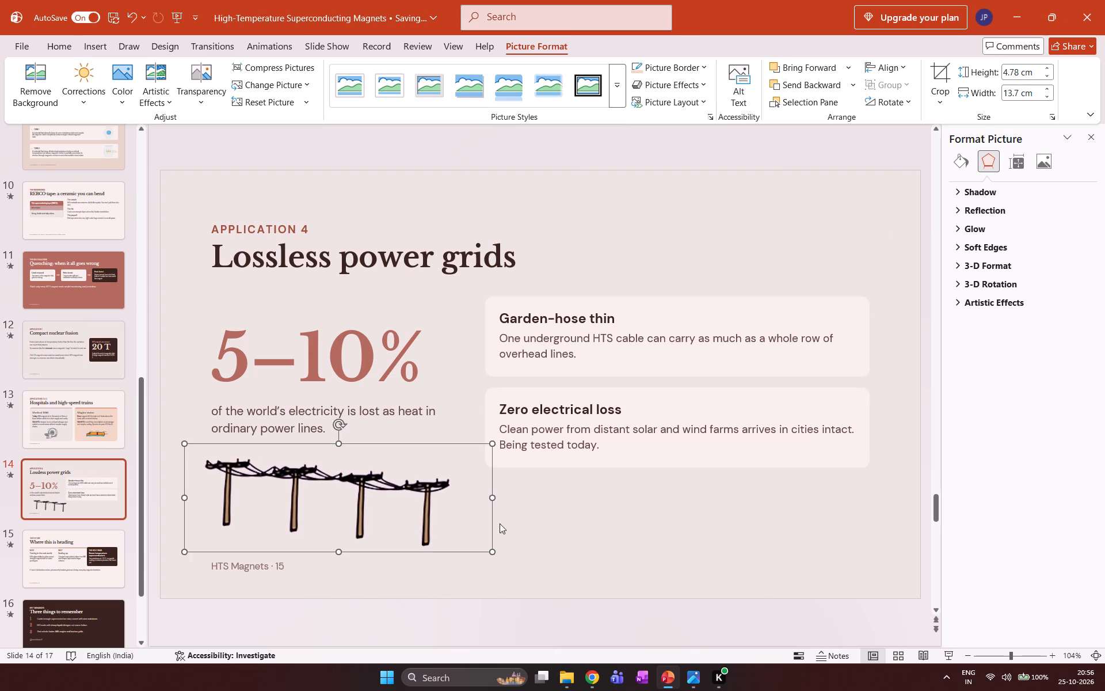
{"action": "left_click", "coordinate": [574, 525]}
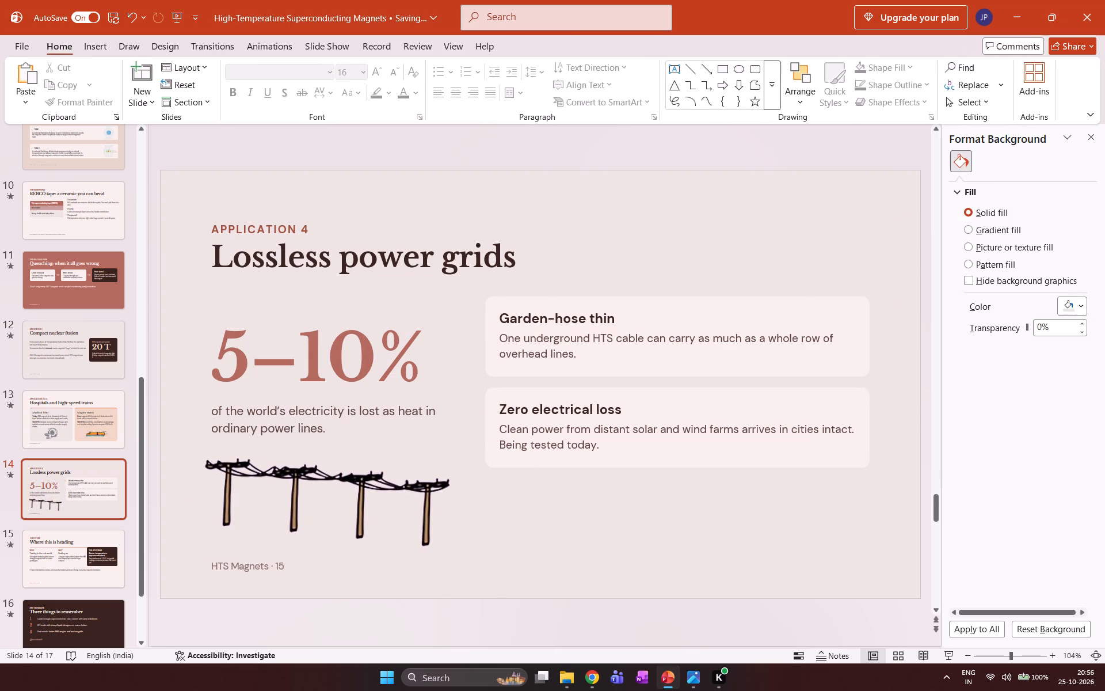
Switch to the Map of Superconductivity image in Photos and capture a rectangular snip of the electrical resistance versus temperature graph.
{"action": "left_click", "coordinate": [75, 548]}
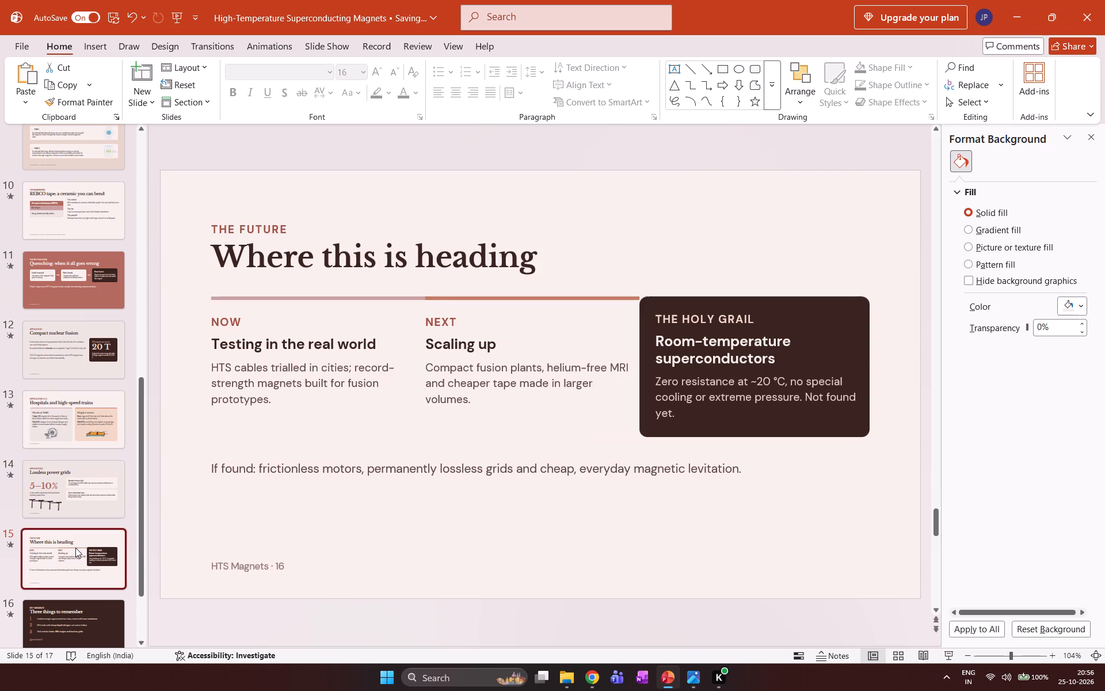
{"action": "left_click", "coordinate": [692, 677]}
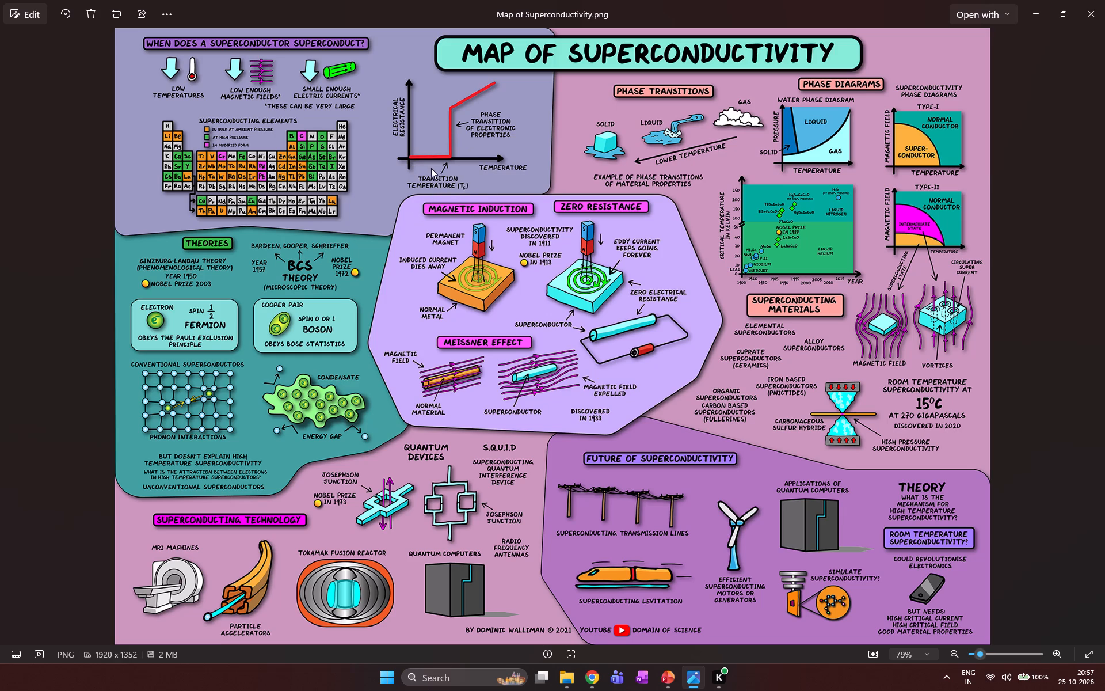
{"action": "key", "text": "Print"}
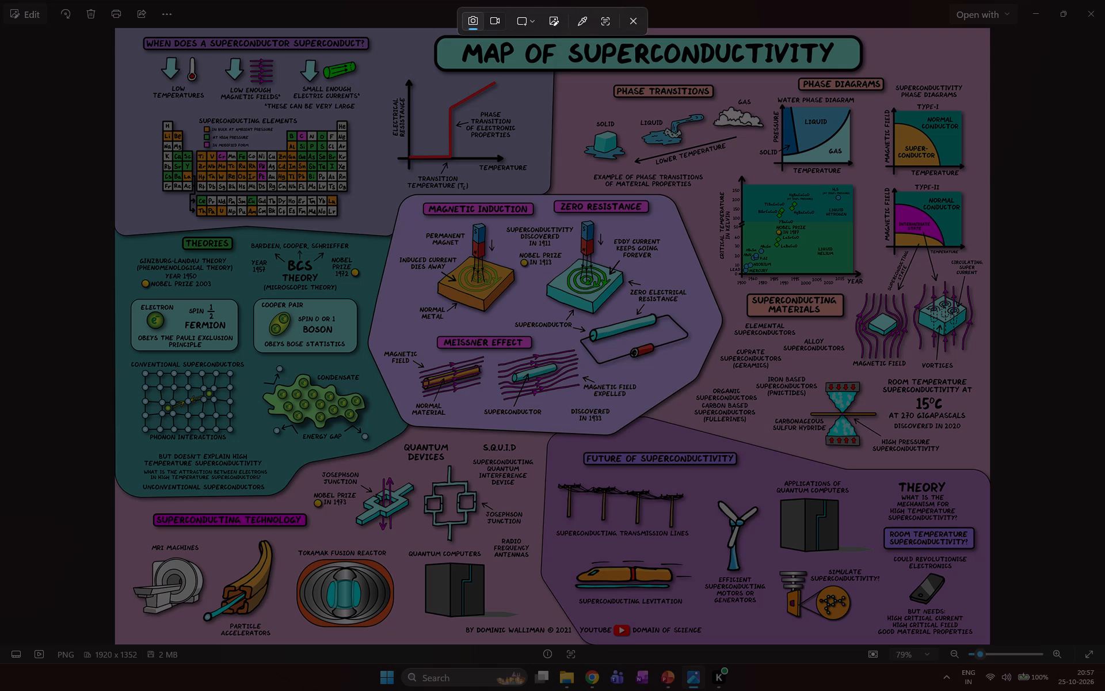
{"action": "left_click_drag", "start_coordinate": [375, 70], "coordinate": [551, 193]}
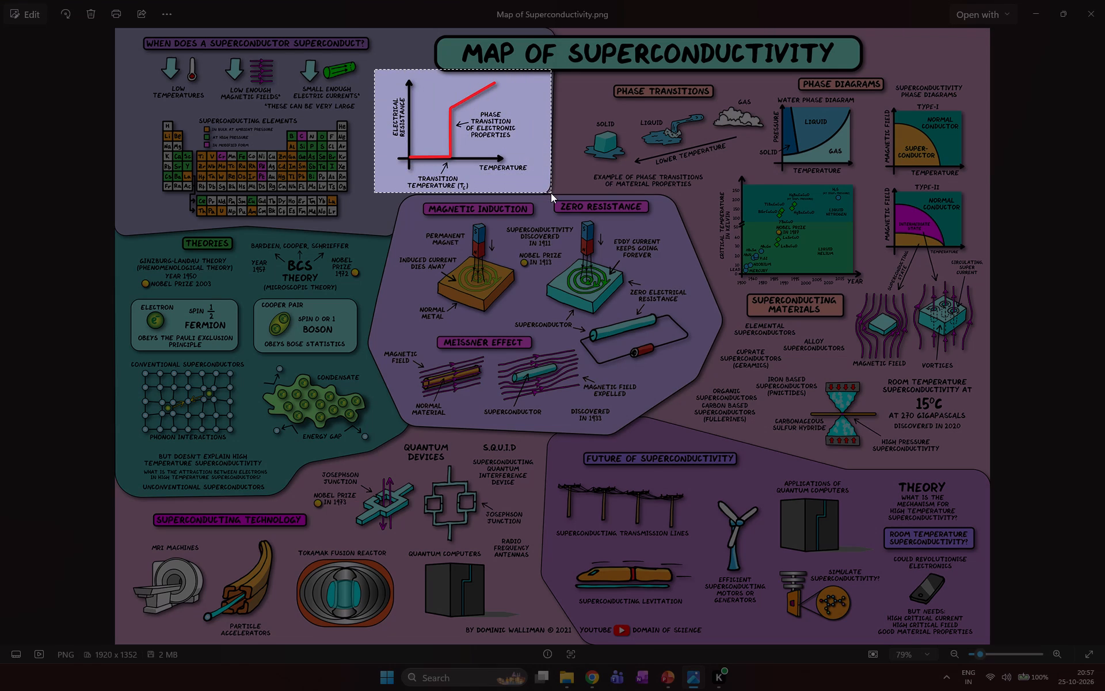
{"action": "left_click_drag", "start_coordinate": [551, 193], "coordinate": [551, 194]}
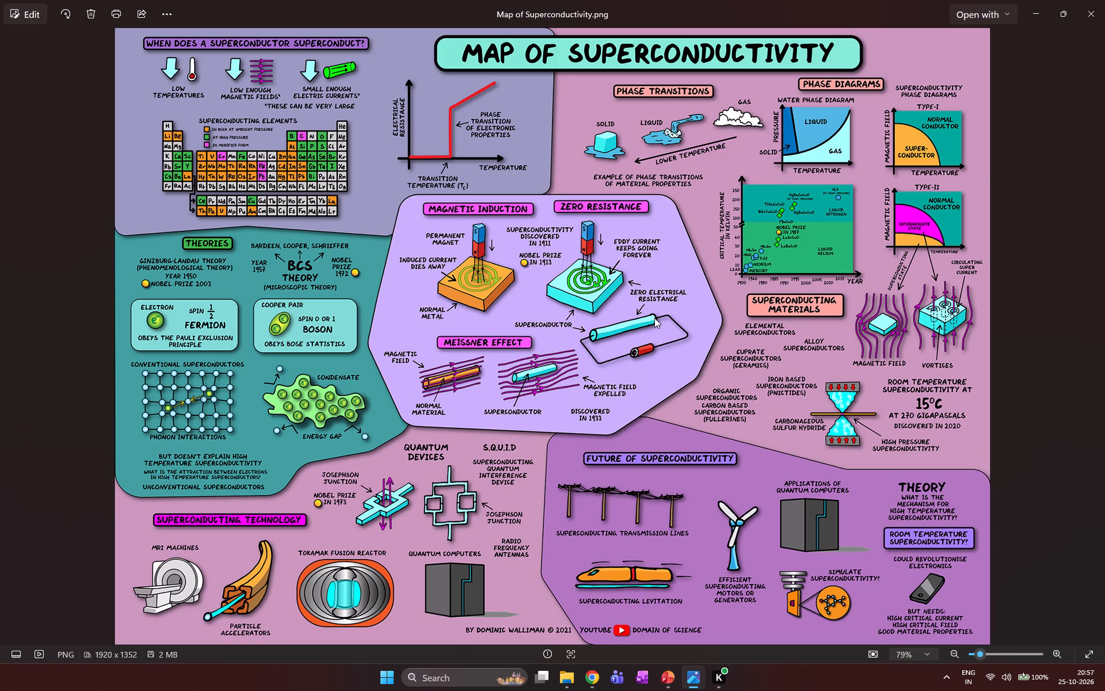
{"action": "left_click", "coordinate": [1025, 13]}
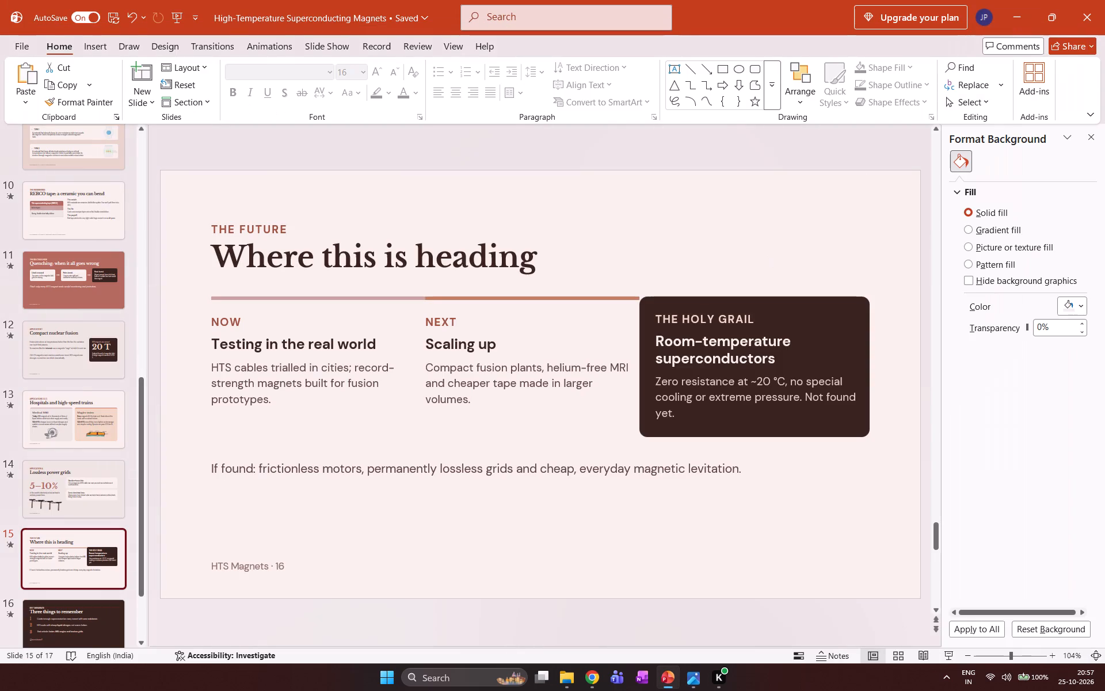
Insert the reactor picture from Downloads on slide 12, Compact nuclear fusion, and place it below the paragraph about old LTS magnets.
{"action": "left_click", "coordinate": [91, 439]}
{"action": "left_click", "coordinate": [91, 476]}
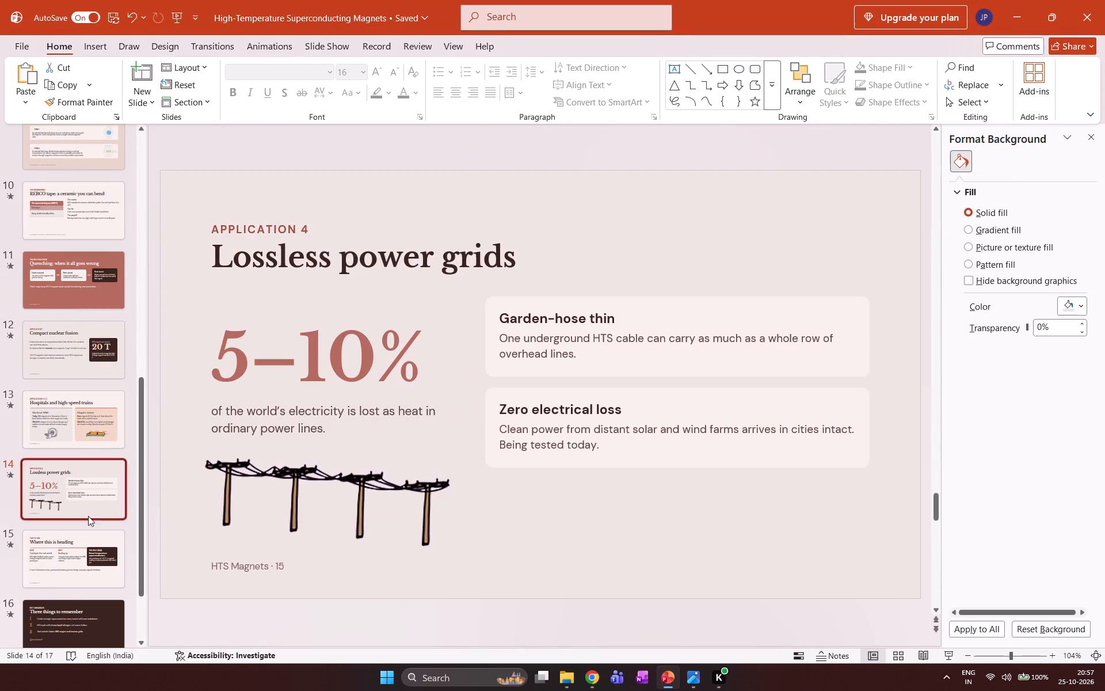
{"action": "left_click", "coordinate": [85, 558]}
{"action": "left_click", "coordinate": [80, 365]}
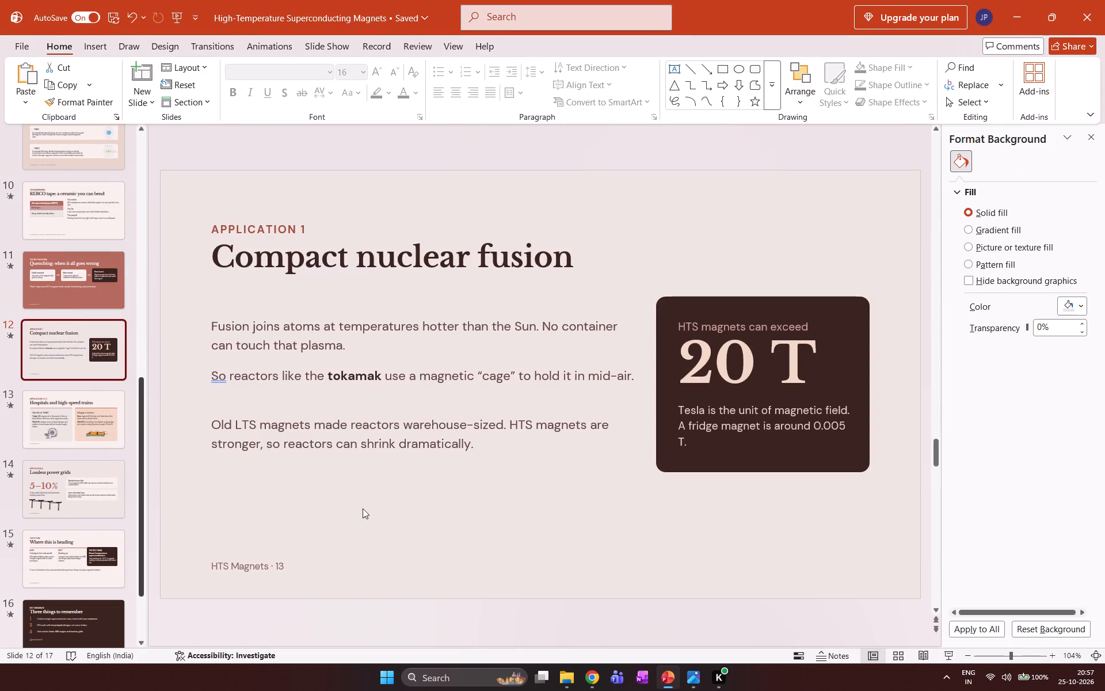
{"action": "left_click", "coordinate": [101, 46]}
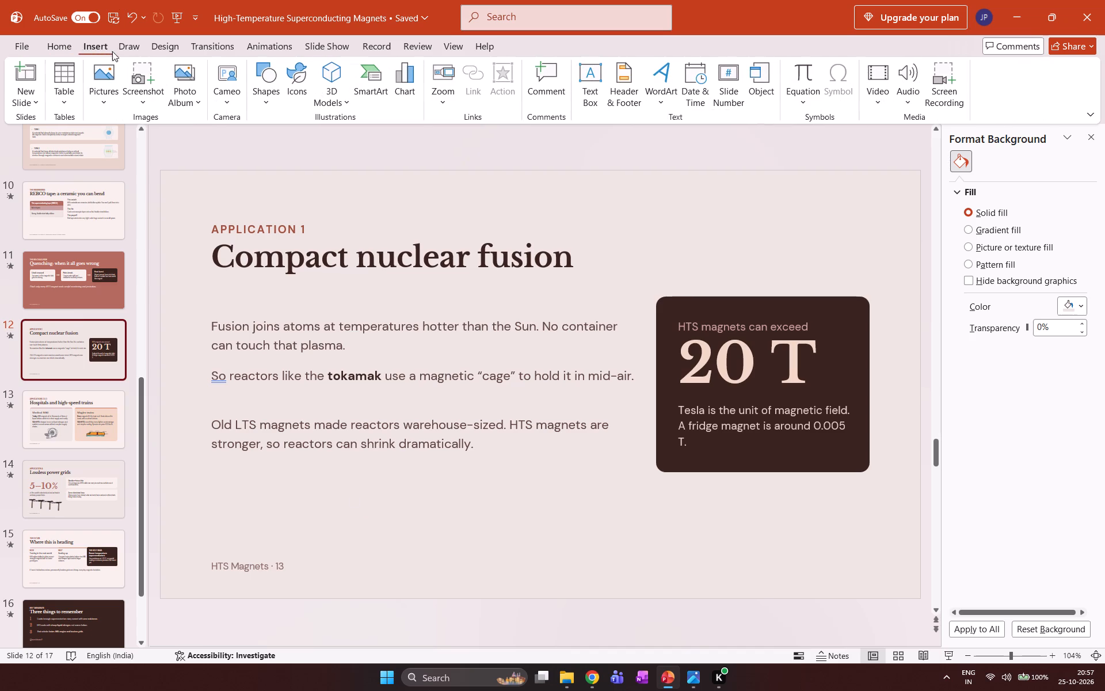
{"action": "left_click", "coordinate": [110, 69]}
{"action": "left_click", "coordinate": [144, 146]}
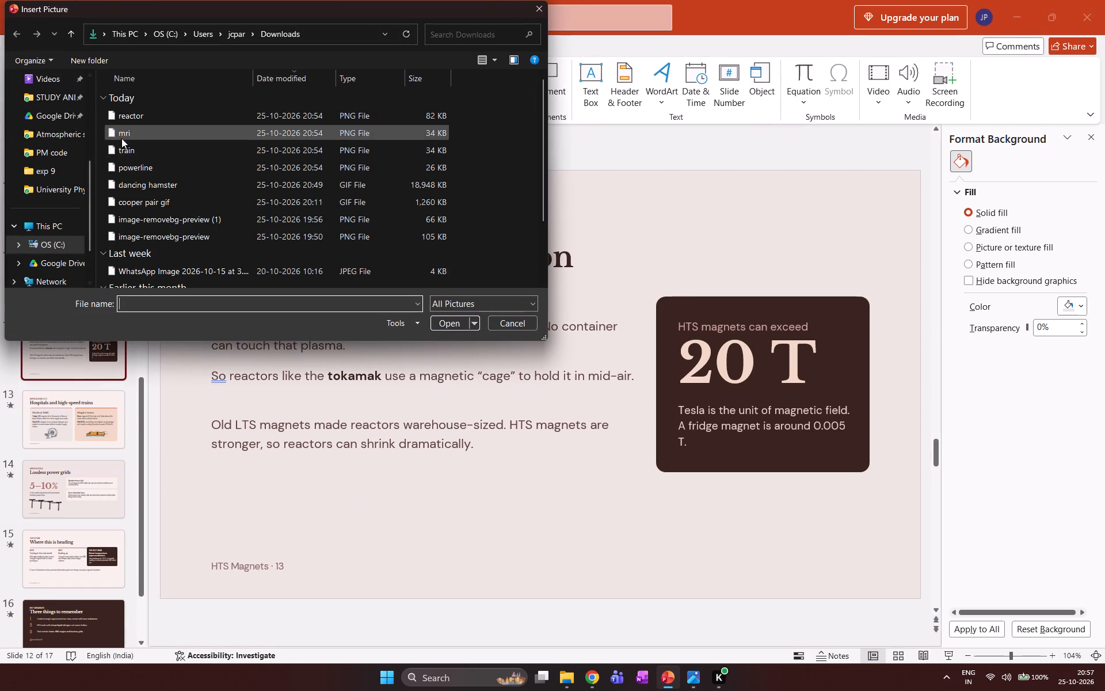
{"action": "left_click", "coordinate": [143, 115]}
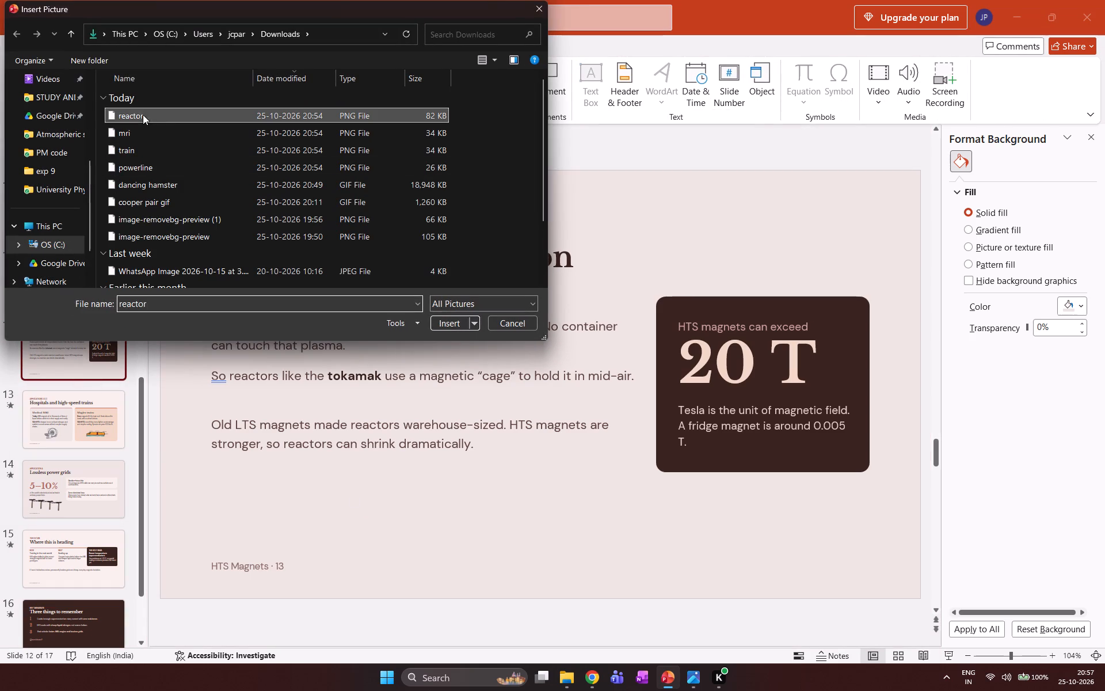
{"action": "left_click", "coordinate": [445, 321]}
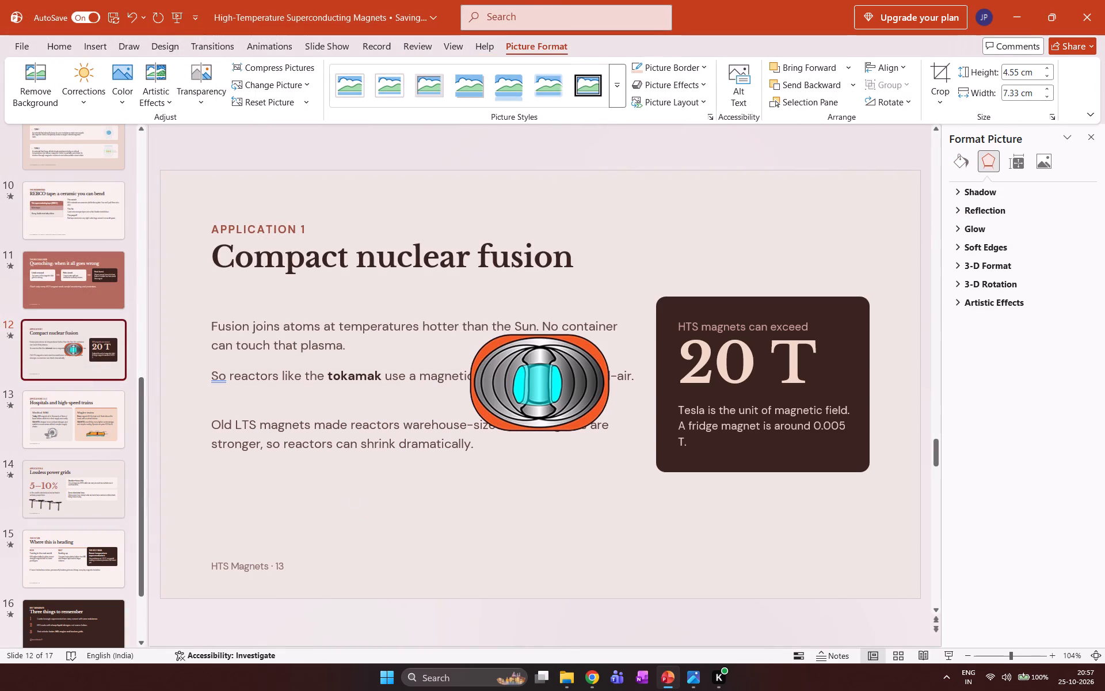
{"action": "left_click_drag", "start_coordinate": [535, 380], "coordinate": [264, 506]}
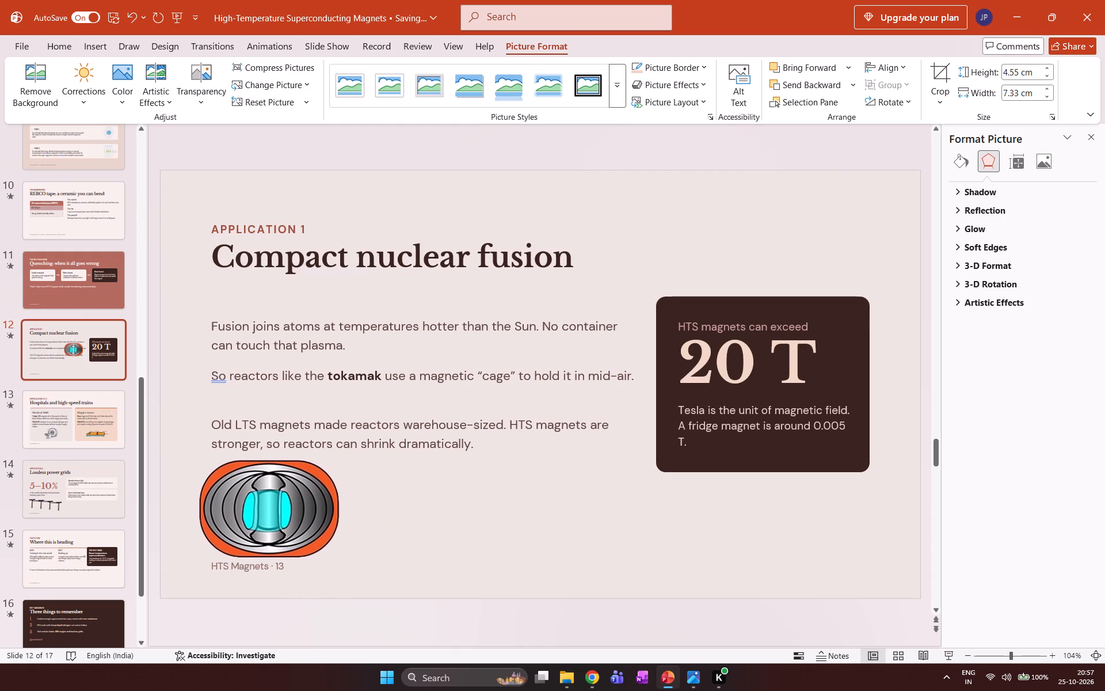
{"action": "left_click_drag", "start_coordinate": [264, 506], "coordinate": [542, 514]}
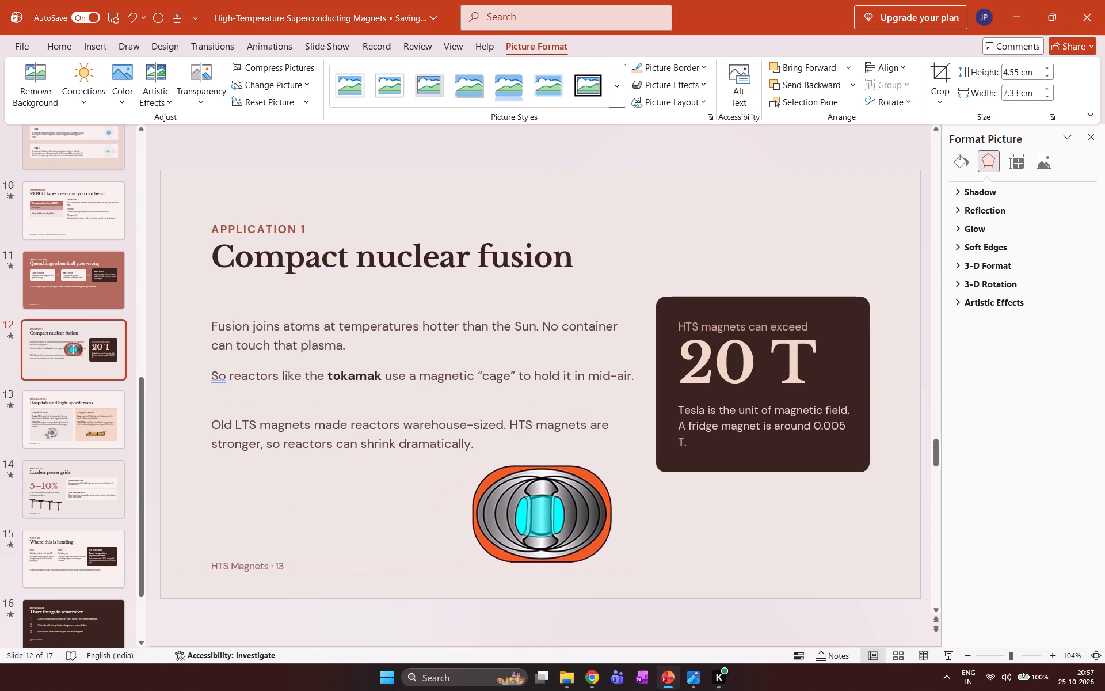
{"action": "left_click_drag", "start_coordinate": [542, 514], "coordinate": [543, 514]}
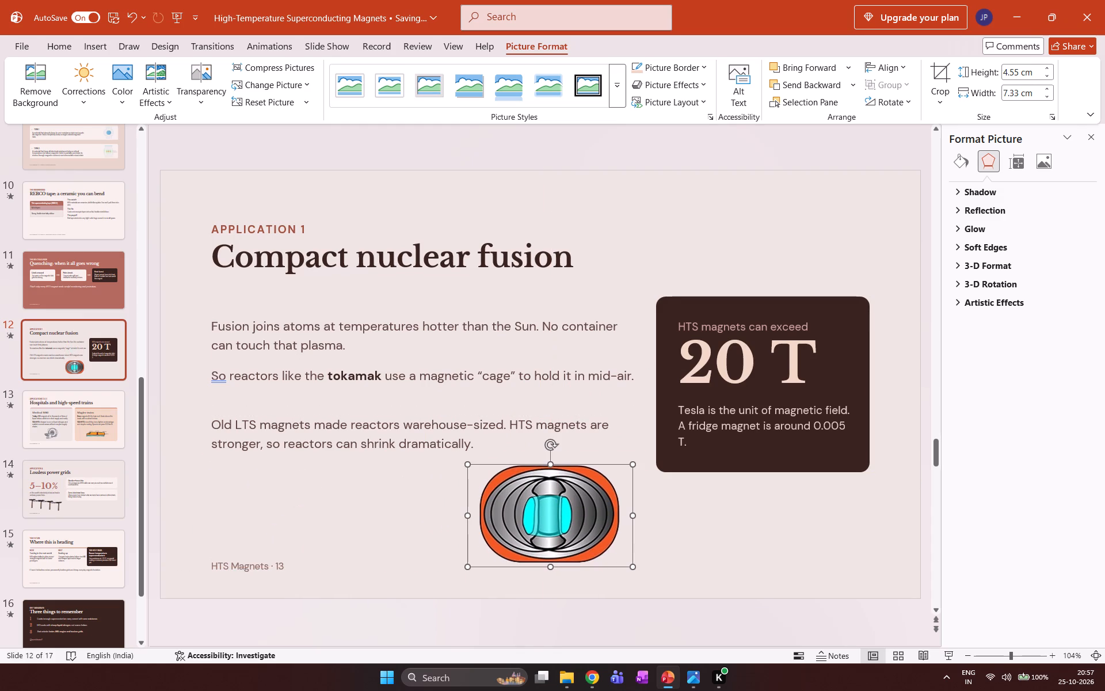
{"action": "left_click", "coordinate": [732, 538]}
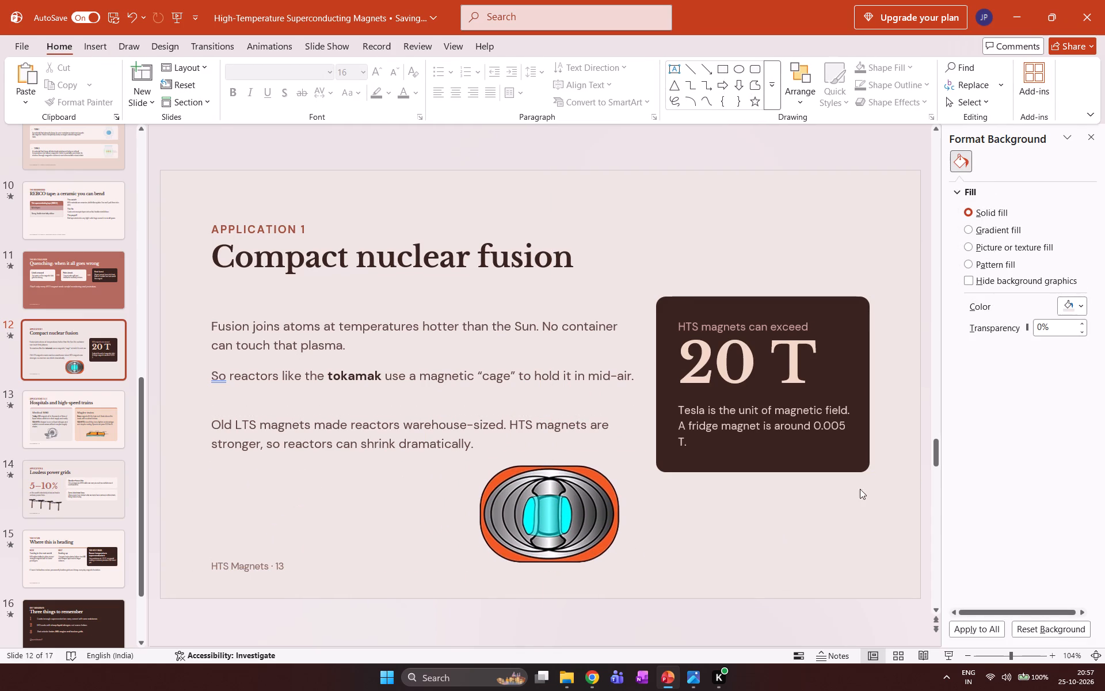
Move the dark 20 T card together with its three text boxes up and slightly outward, level with the slide 12 heading.
{"action": "left_click_drag", "start_coordinate": [868, 506], "coordinate": [634, 237]}
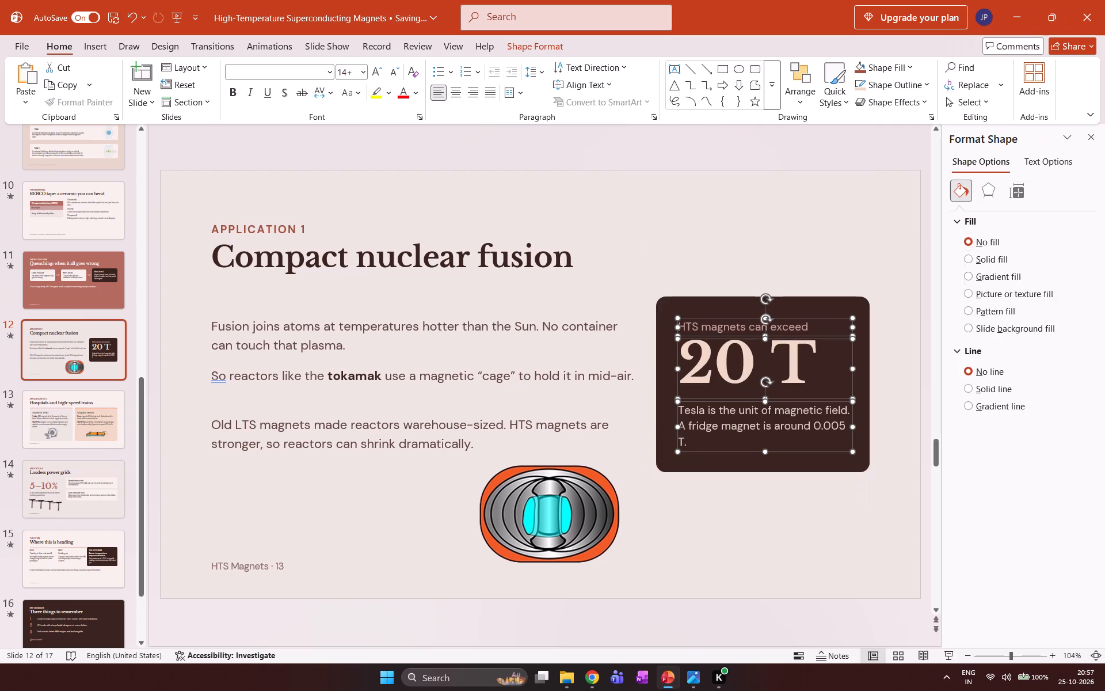
{"action": "left_click_drag", "start_coordinate": [897, 504], "coordinate": [628, 216]}
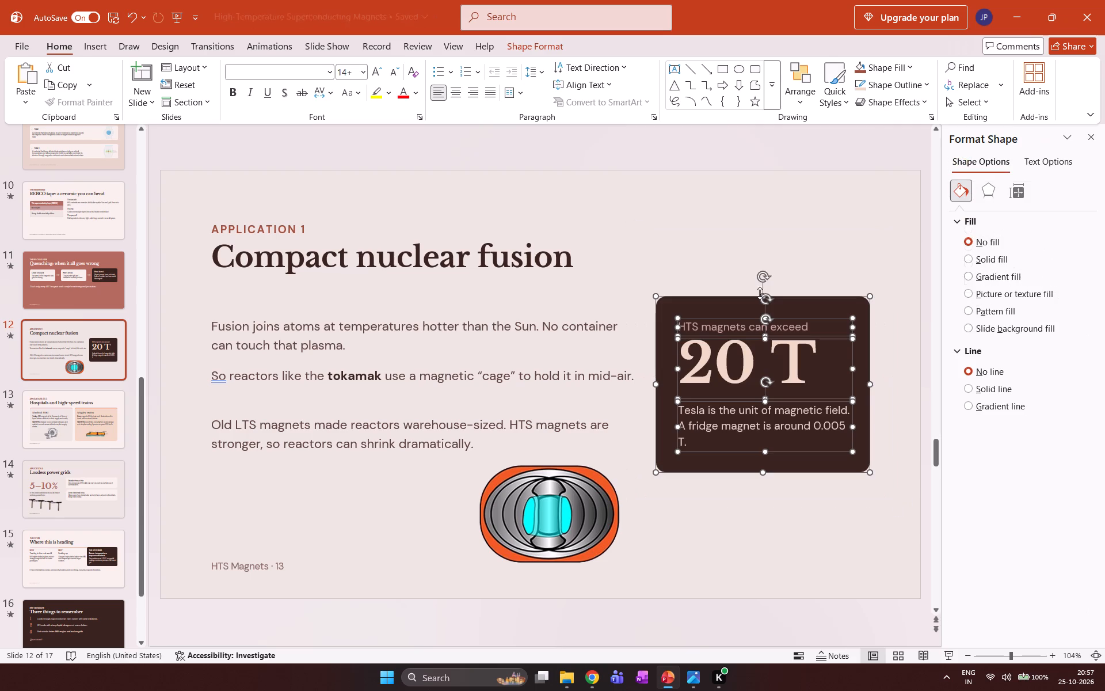
{"action": "left_click_drag", "start_coordinate": [798, 307], "coordinate": [797, 272]}
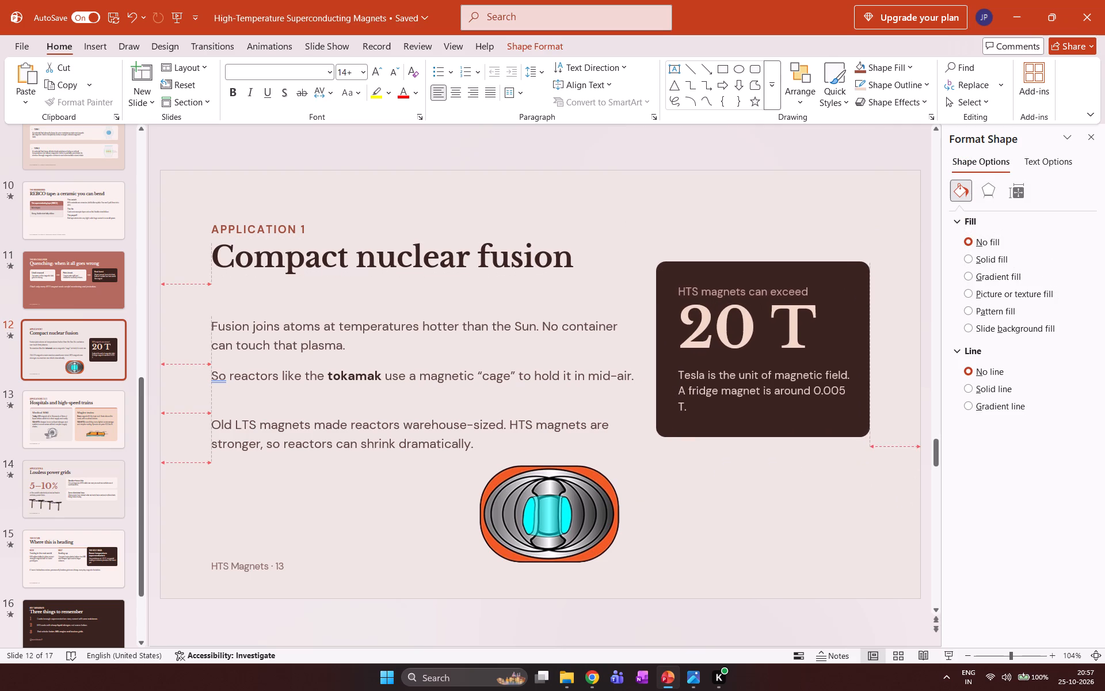
{"action": "left_click_drag", "start_coordinate": [797, 272], "coordinate": [813, 250]}
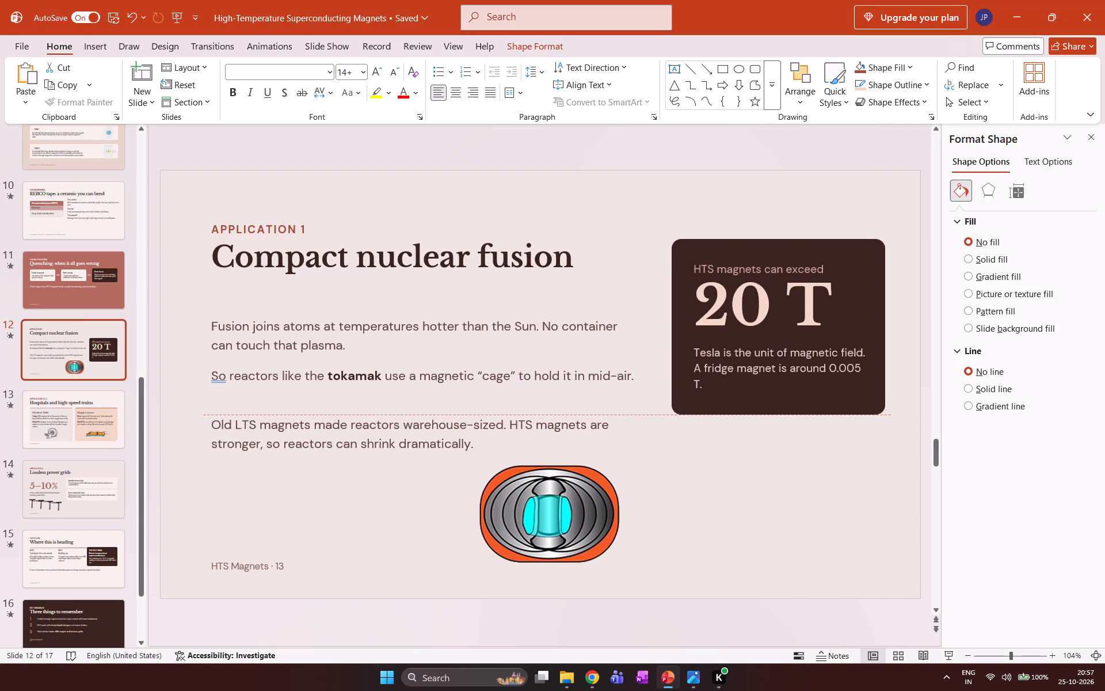
{"action": "left_click_drag", "start_coordinate": [813, 250], "coordinate": [815, 250]}
{"action": "left_click", "coordinate": [806, 459]}
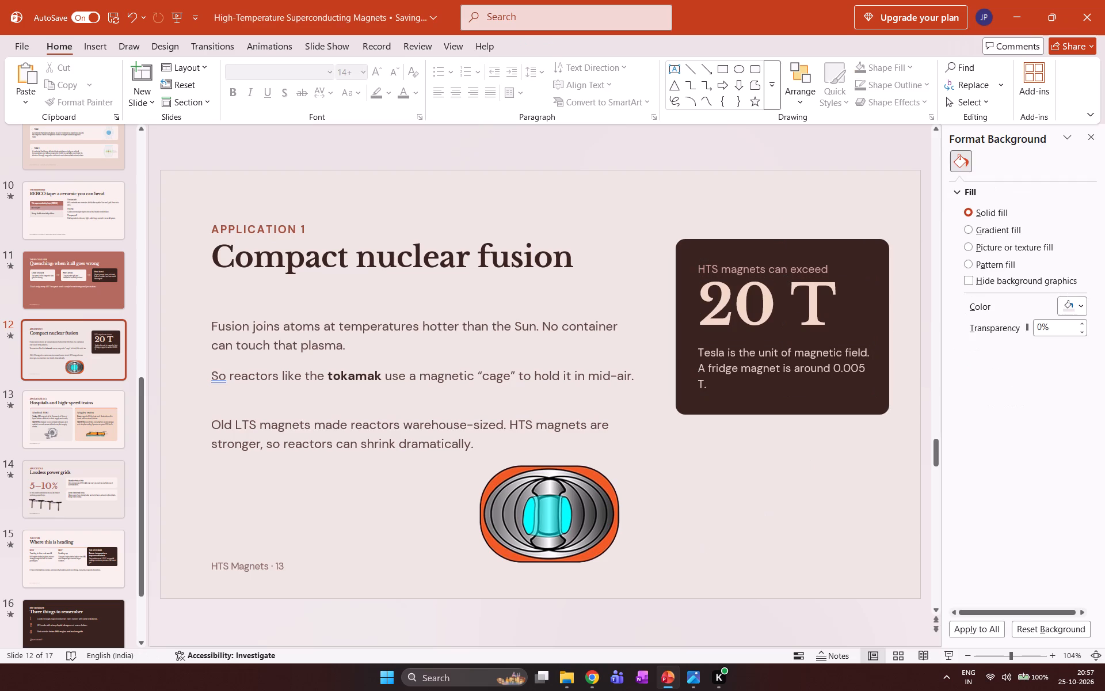
Move the tokamak picture beneath the 20 T card, enlarge it to about 10.13 cm wide, and centre it under the card.
{"action": "left_click", "coordinate": [594, 521]}
{"action": "left_click_drag", "start_coordinate": [593, 520], "coordinate": [828, 498]}
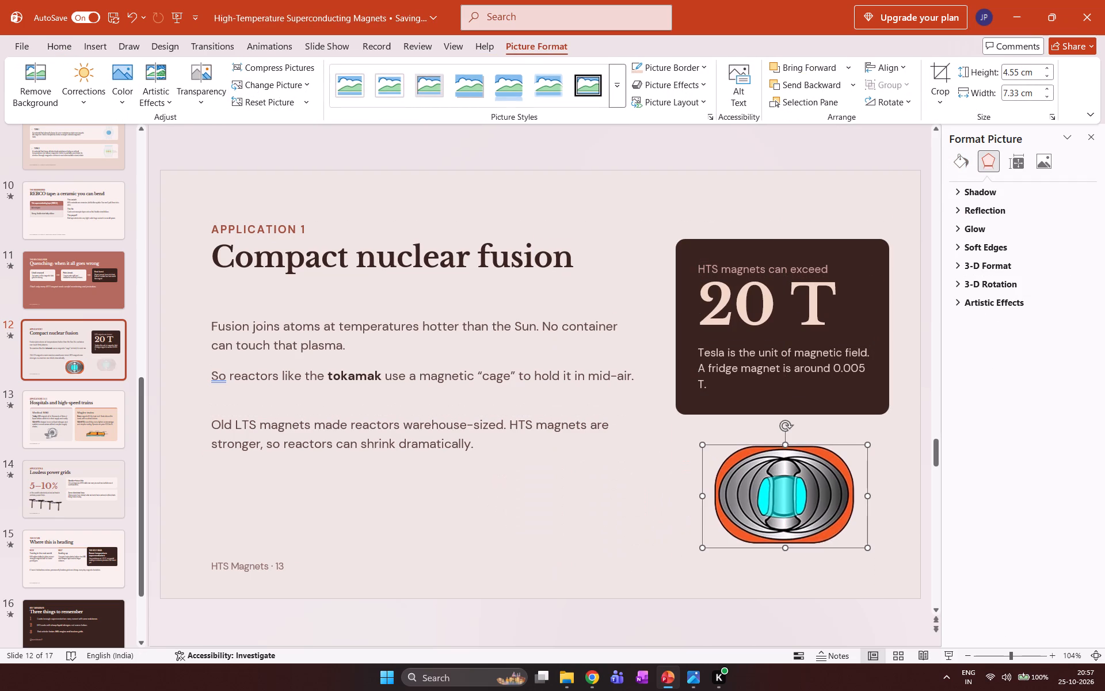
{"action": "left_click_drag", "start_coordinate": [702, 444], "coordinate": [639, 436]}
{"action": "left_click_drag", "start_coordinate": [778, 474], "coordinate": [807, 497]}
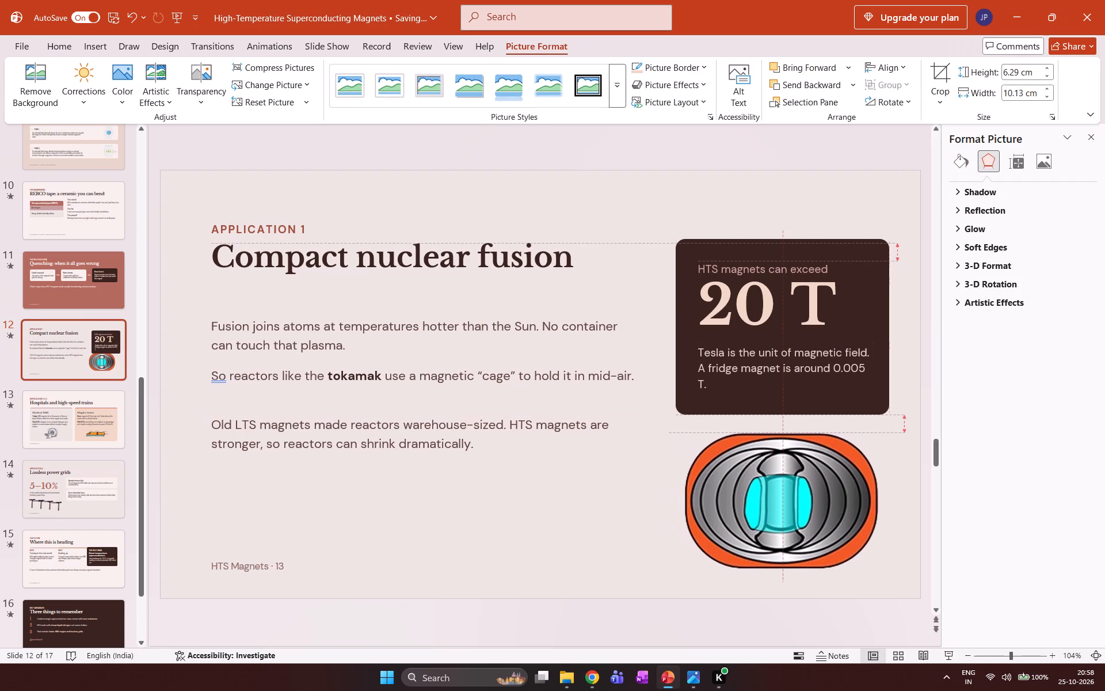
{"action": "left_click_drag", "start_coordinate": [807, 497], "coordinate": [809, 499]}
{"action": "left_click", "coordinate": [616, 502]}
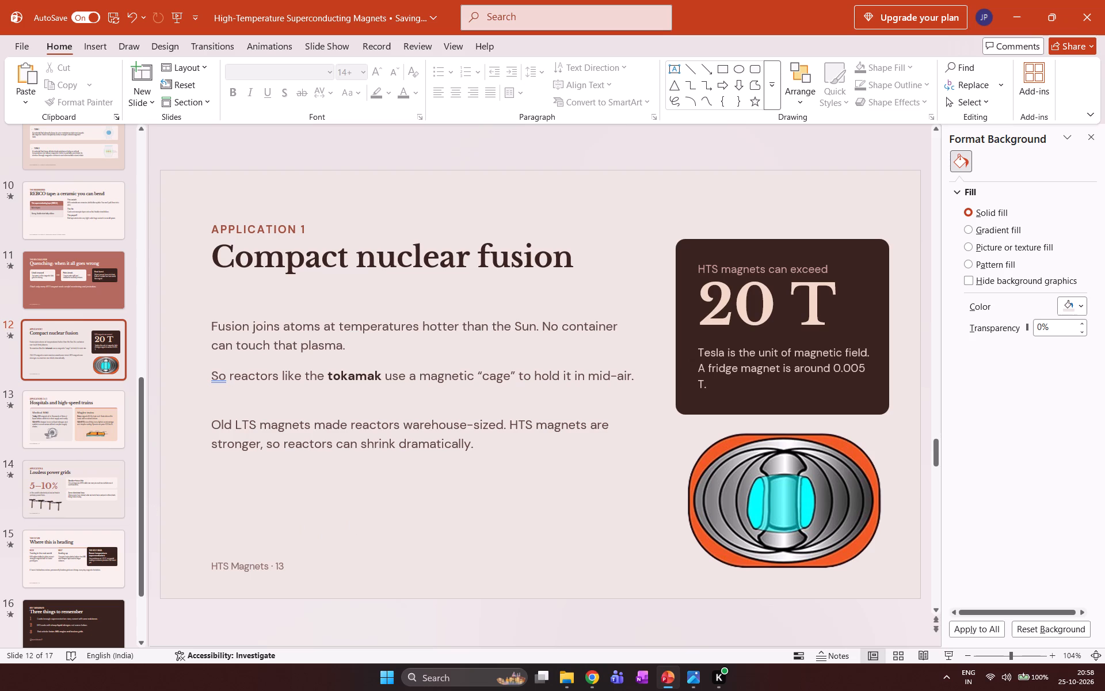
Read through the tokamak and old LTS magnets paragraphs on slide 12.
{"action": "left_click", "coordinate": [557, 371]}
{"action": "left_click", "coordinate": [608, 372]}
{"action": "left_click", "coordinate": [277, 426]}
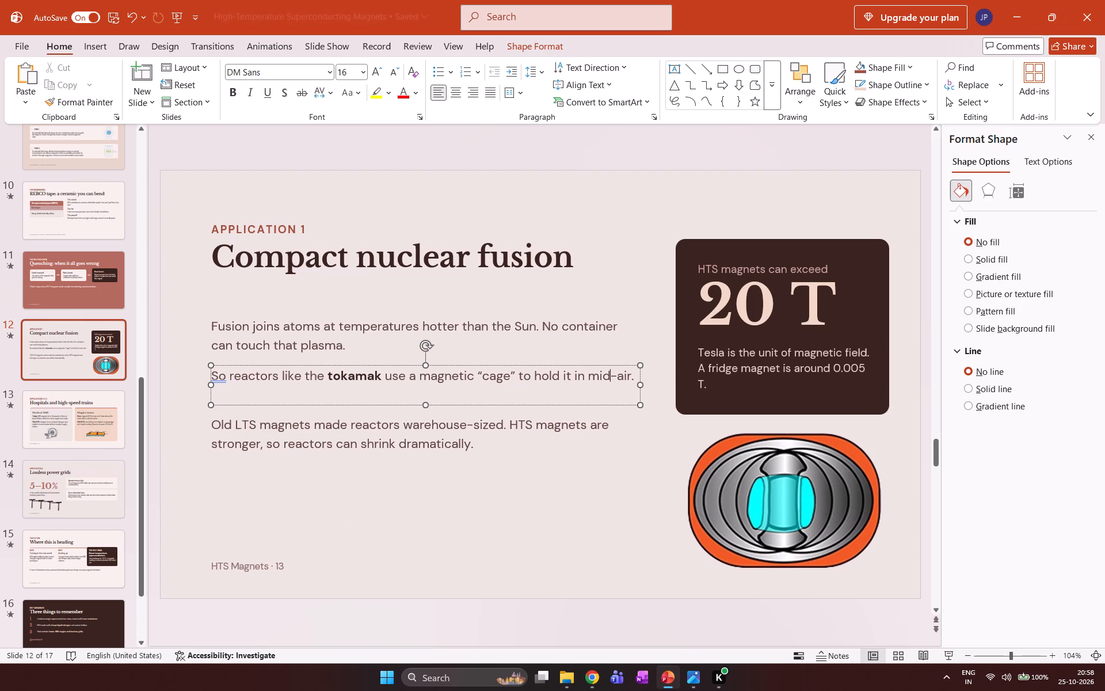
{"action": "left_click", "coordinate": [233, 428]}
{"action": "left_click", "coordinate": [354, 430]}
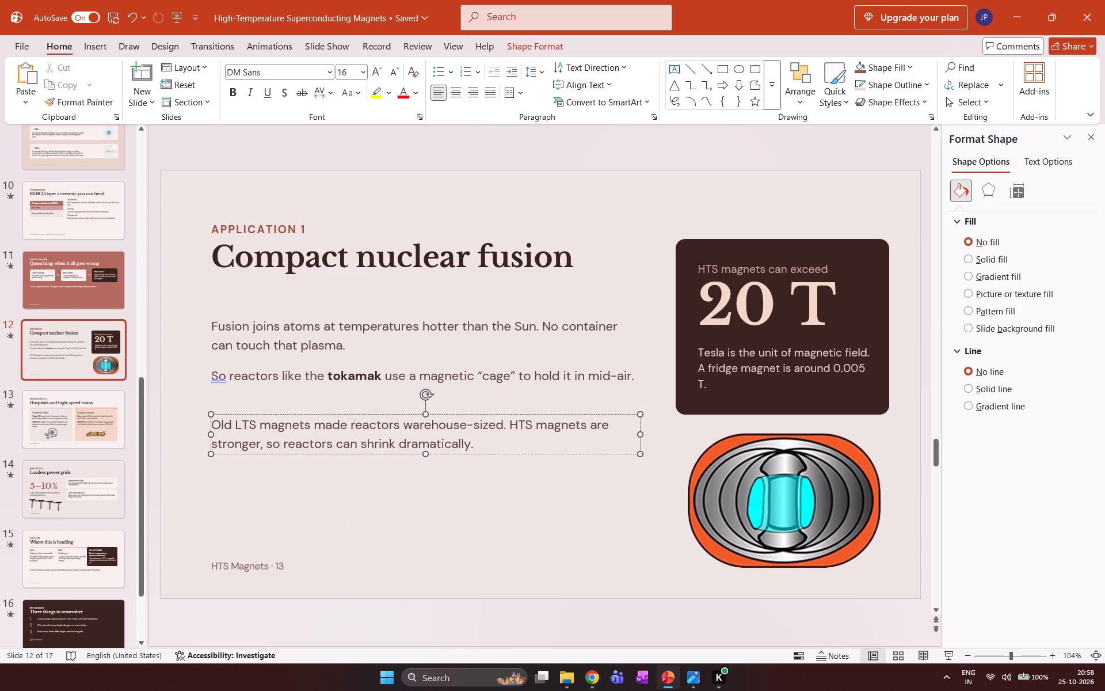
{"action": "left_click", "coordinate": [529, 426]}
{"action": "left_click", "coordinate": [573, 427]}
{"action": "left_click", "coordinate": [322, 447]}
{"action": "left_click", "coordinate": [243, 445]}
{"action": "left_click", "coordinate": [299, 442]}
{"action": "left_click", "coordinate": [365, 442]}
{"action": "left_click", "coordinate": [415, 443]}
{"action": "left_click", "coordinate": [461, 443]}
Review the deck's slides, including What is a superconductor?, What we'll cover and Three things to remember.
{"action": "scroll", "coordinate": [84, 320], "scroll_direction": "up", "scroll_amount": 16}
{"action": "scroll", "coordinate": [82, 320], "scroll_direction": "up", "scroll_amount": 5}
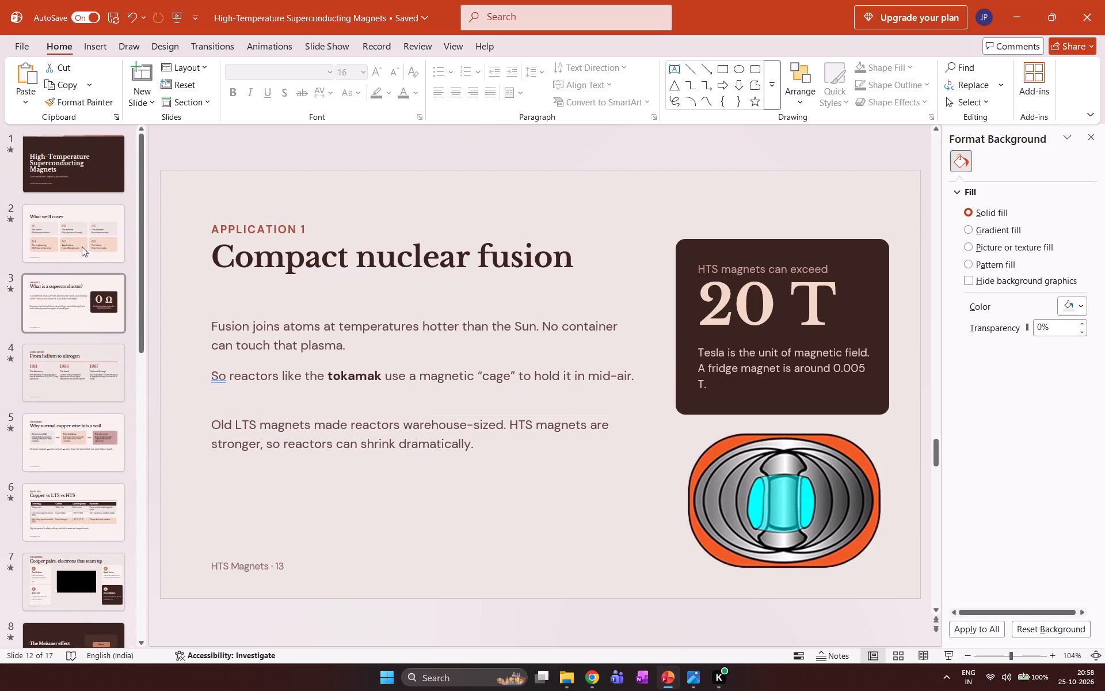
{"action": "left_click", "coordinate": [82, 244]}
{"action": "left_click", "coordinate": [80, 301]}
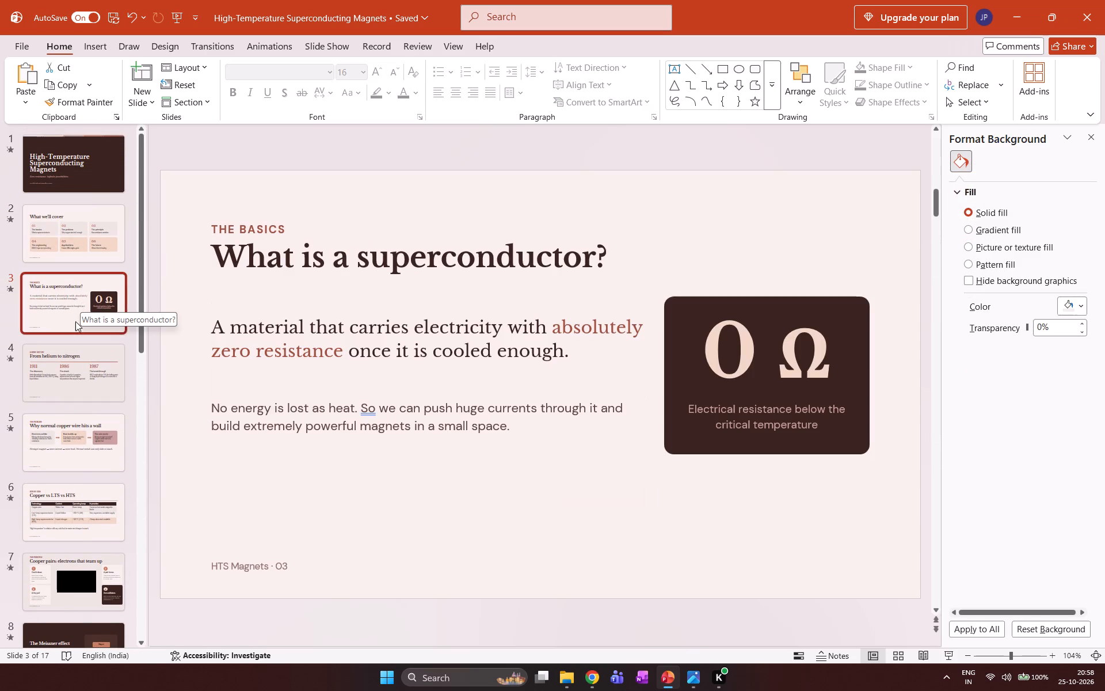
{"action": "left_click", "coordinate": [87, 230]}
{"action": "scroll", "coordinate": [35, 377], "scroll_direction": "up", "scroll_amount": 1}
{"action": "scroll", "coordinate": [35, 377], "scroll_direction": "down", "scroll_amount": 17}
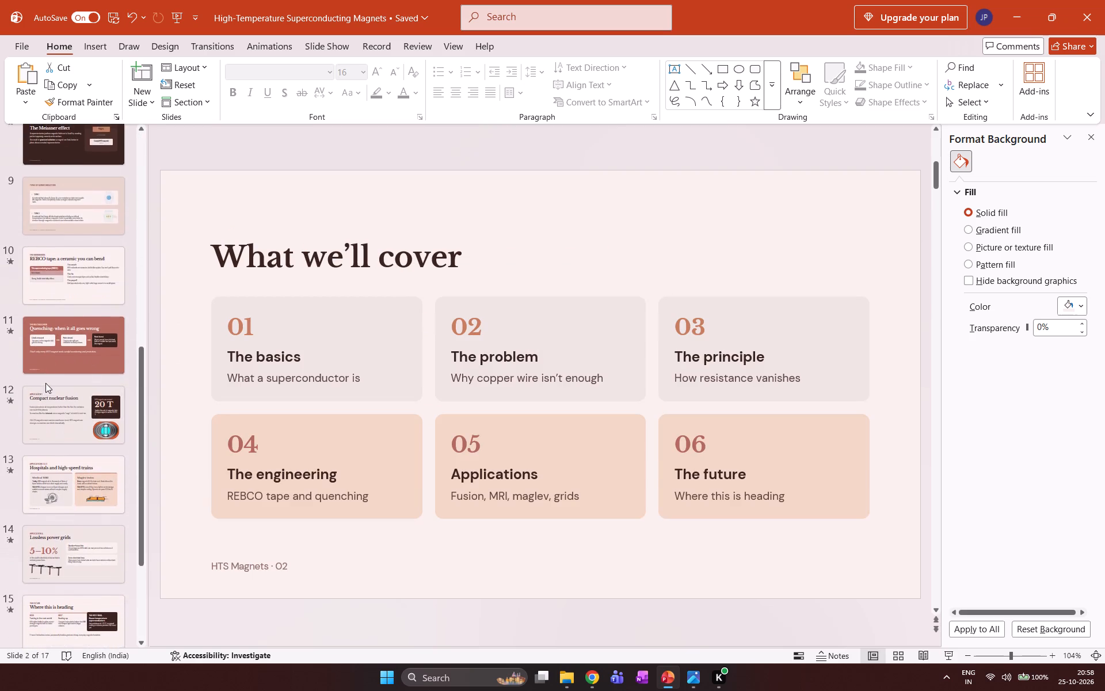
{"action": "scroll", "coordinate": [45, 383], "scroll_direction": "down", "scroll_amount": 11}
{"action": "left_click", "coordinate": [86, 521]}
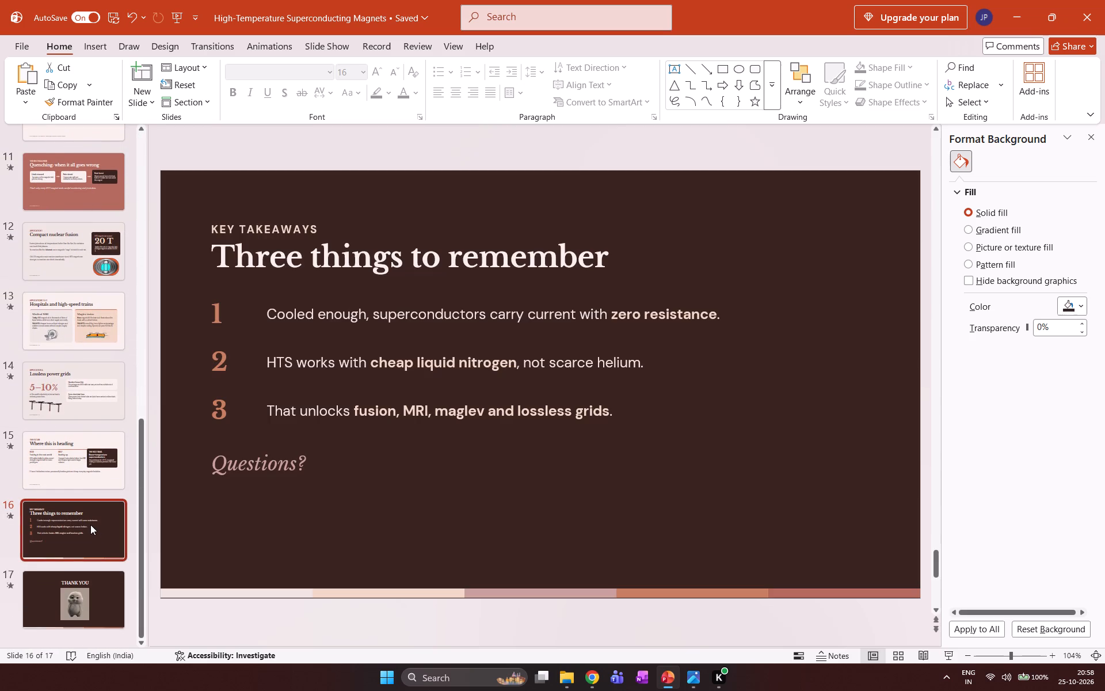
Review the slides from Where this is heading back to Copper vs LTS vs HTS, and return to the Cooper pairs slide.
{"action": "scroll", "coordinate": [80, 504], "scroll_direction": "up", "scroll_amount": 2}
{"action": "left_click", "coordinate": [80, 548]}
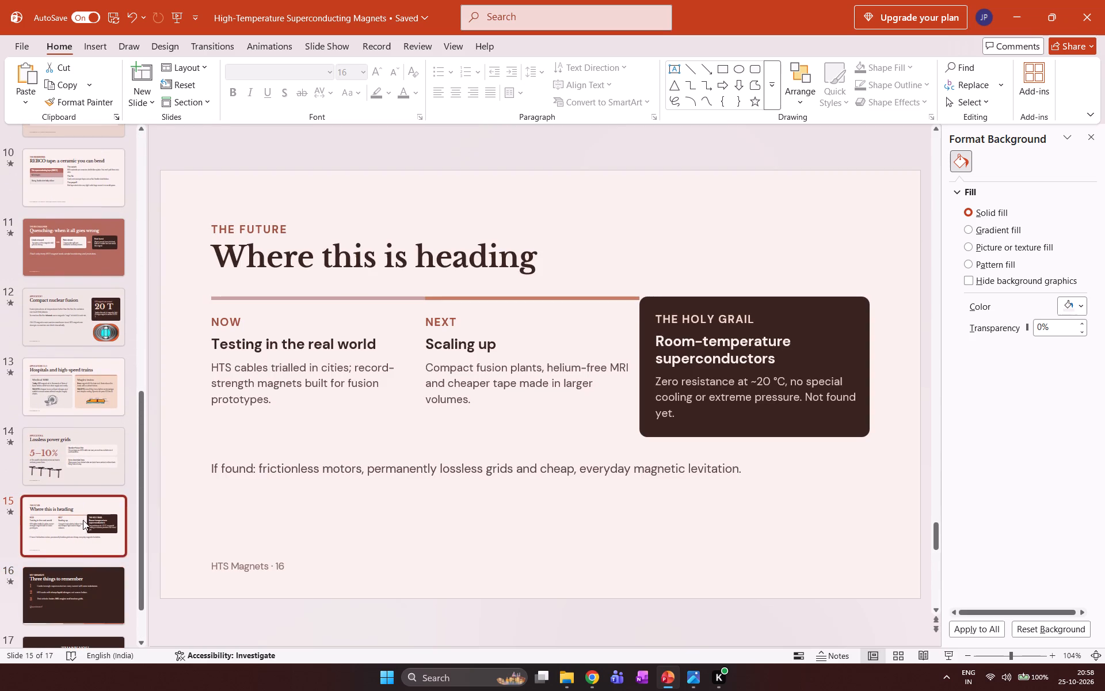
{"action": "left_click", "coordinate": [92, 591]}
{"action": "left_click", "coordinate": [73, 527]}
{"action": "scroll", "coordinate": [65, 485], "scroll_direction": "up", "scroll_amount": 4}
{"action": "left_click", "coordinate": [63, 422]}
{"action": "left_click", "coordinate": [85, 376]}
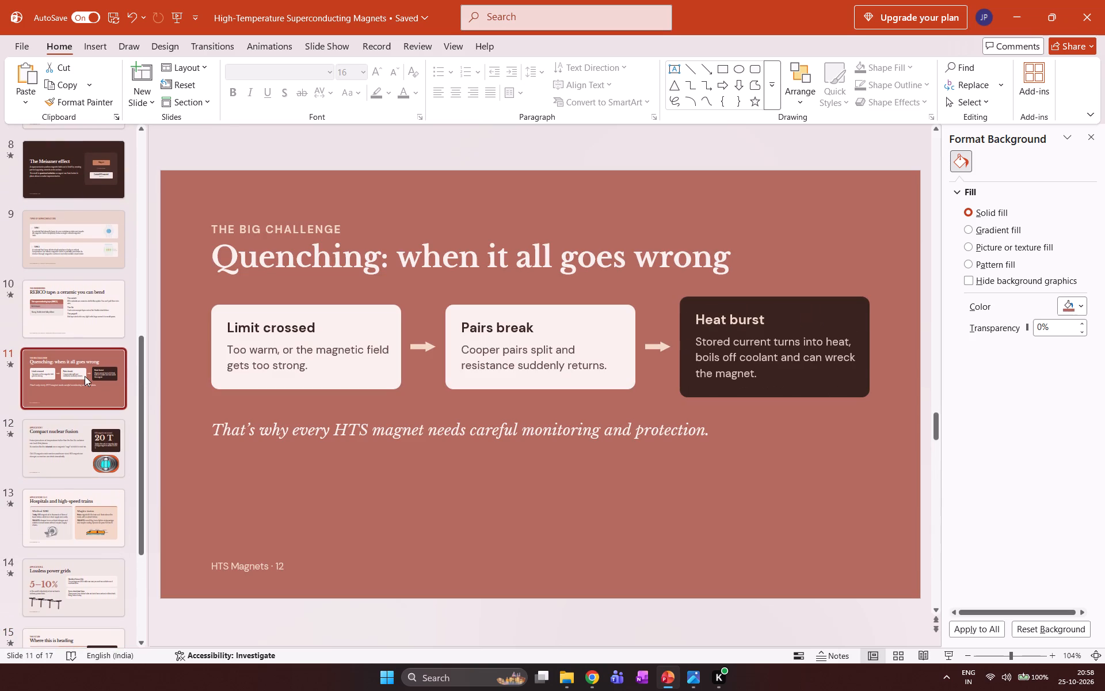
{"action": "left_click", "coordinate": [82, 326]}
{"action": "scroll", "coordinate": [79, 313], "scroll_direction": "up", "scroll_amount": 1}
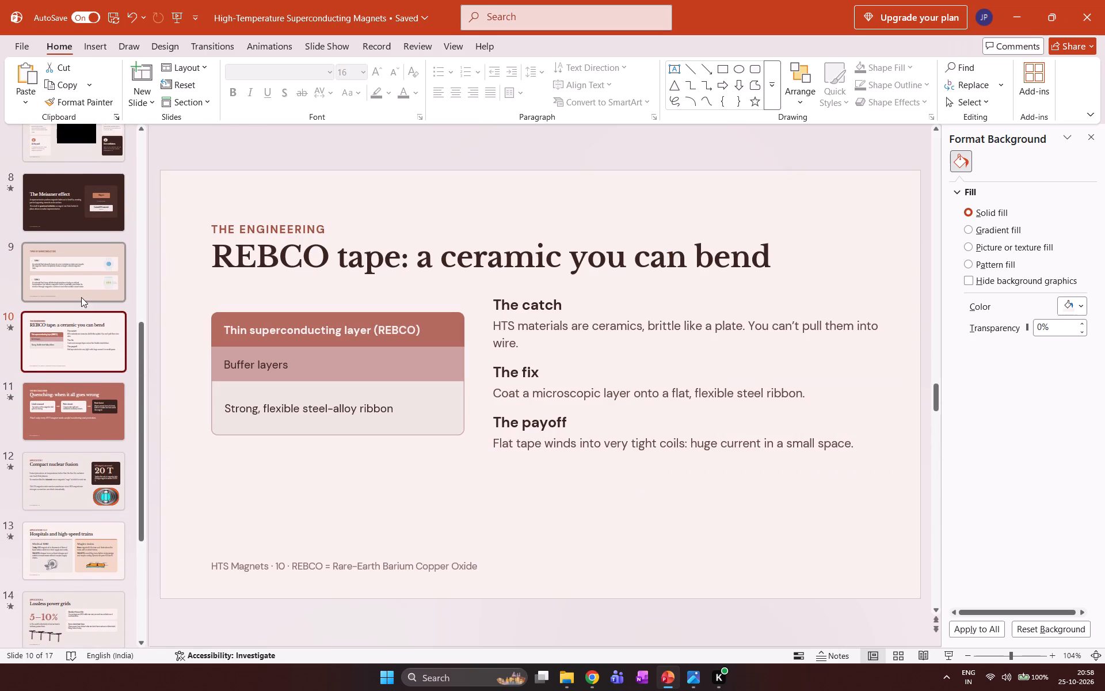
{"action": "left_click", "coordinate": [81, 297]}
{"action": "scroll", "coordinate": [81, 281], "scroll_direction": "up", "scroll_amount": 4}
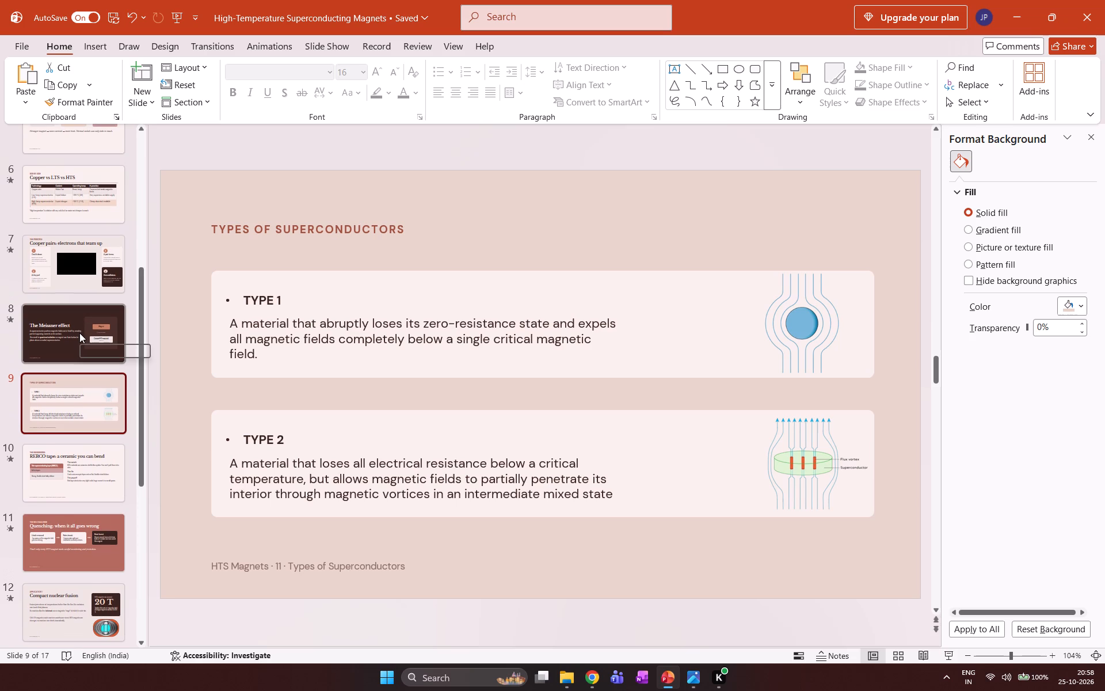
{"action": "left_click", "coordinate": [79, 333]}
{"action": "left_click", "coordinate": [80, 389]}
{"action": "left_click", "coordinate": [87, 343]}
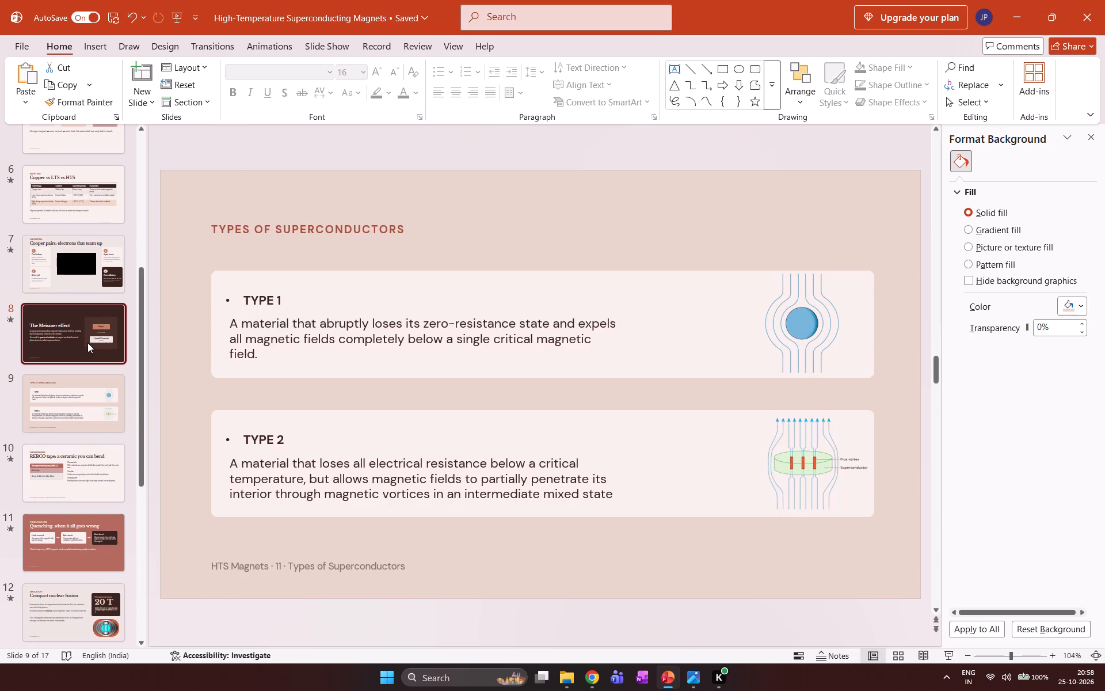
{"action": "left_click", "coordinate": [80, 270]}
{"action": "scroll", "coordinate": [83, 314], "scroll_direction": "up", "scroll_amount": 3}
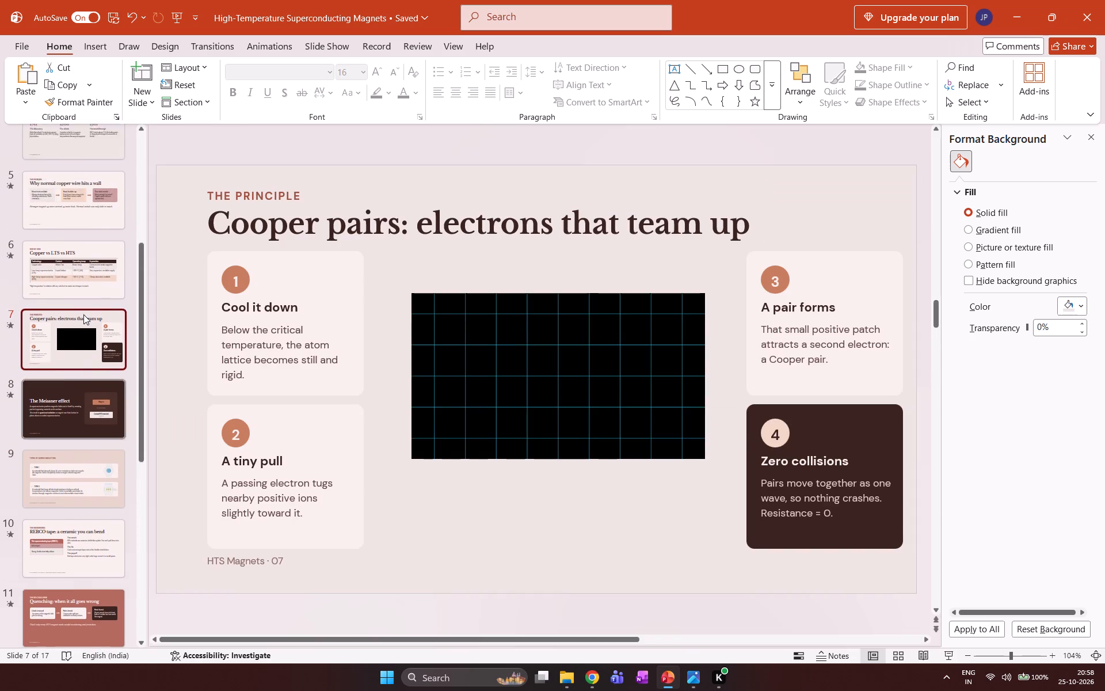
{"action": "scroll", "coordinate": [83, 314], "scroll_direction": "up", "scroll_amount": 1}
{"action": "left_click", "coordinate": [84, 331]}
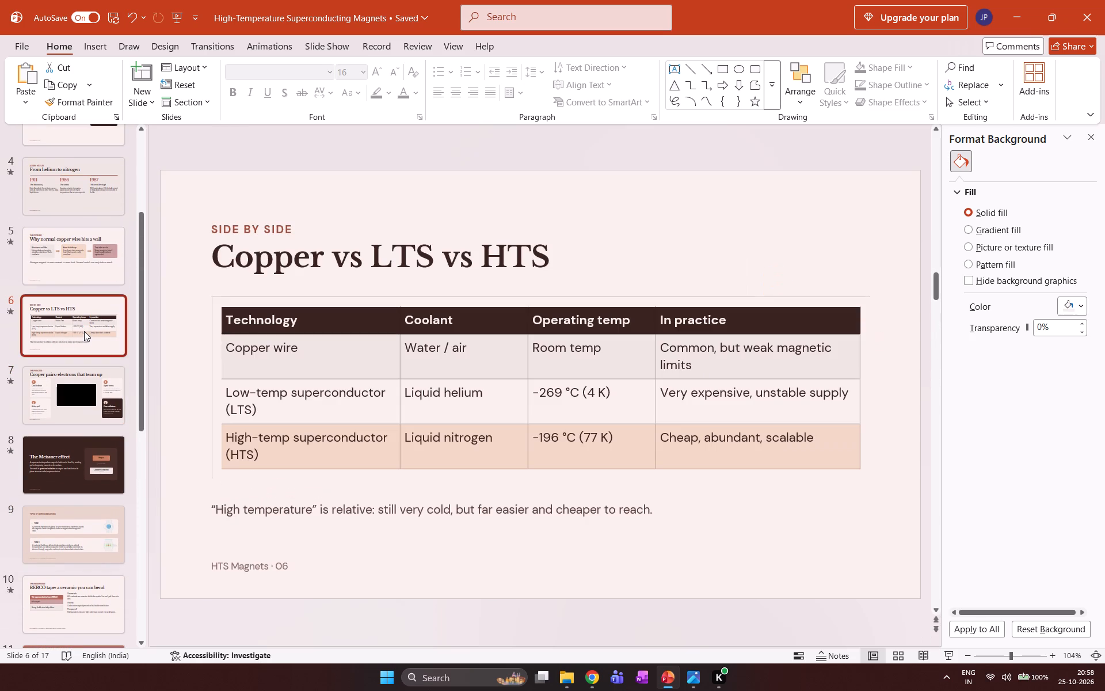
{"action": "left_click", "coordinate": [83, 386]}
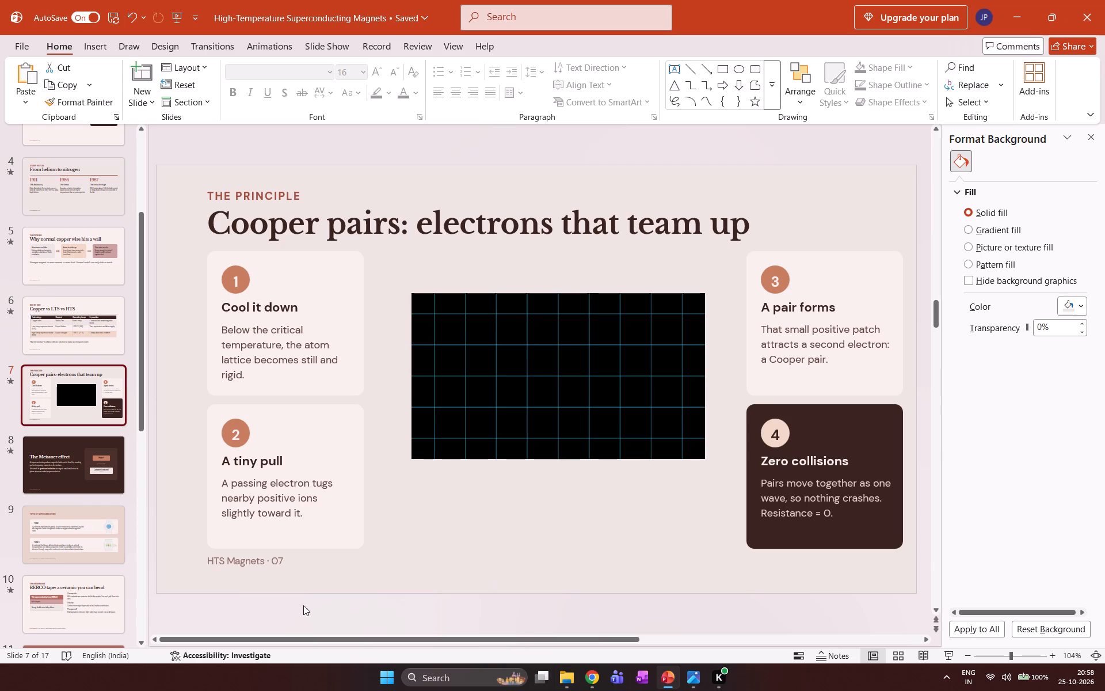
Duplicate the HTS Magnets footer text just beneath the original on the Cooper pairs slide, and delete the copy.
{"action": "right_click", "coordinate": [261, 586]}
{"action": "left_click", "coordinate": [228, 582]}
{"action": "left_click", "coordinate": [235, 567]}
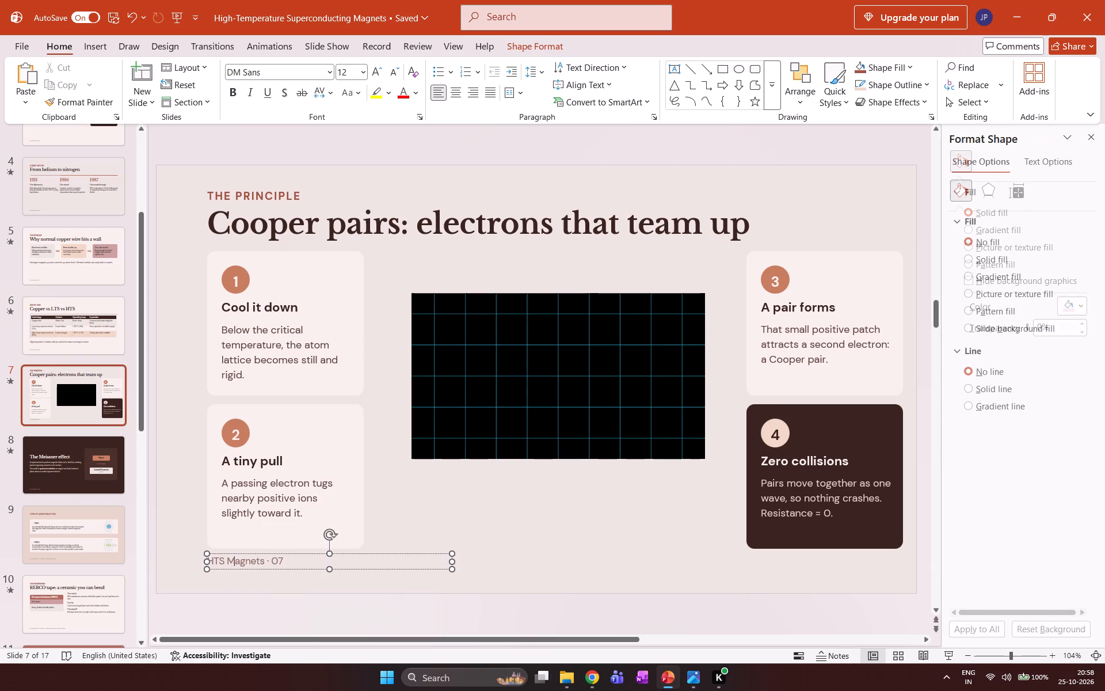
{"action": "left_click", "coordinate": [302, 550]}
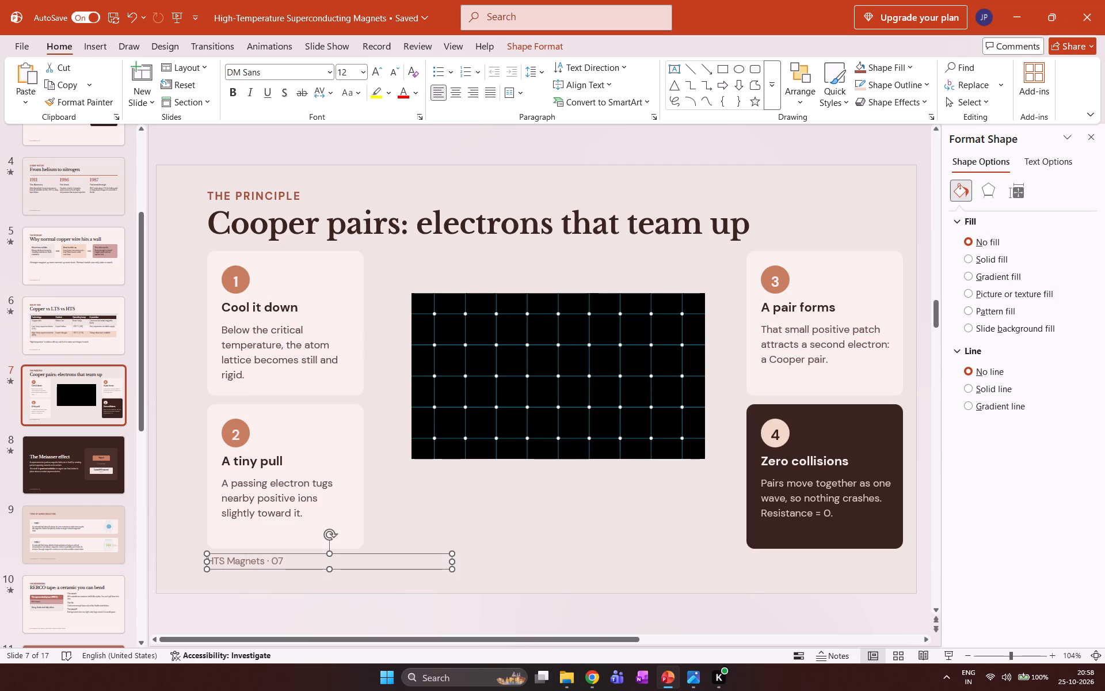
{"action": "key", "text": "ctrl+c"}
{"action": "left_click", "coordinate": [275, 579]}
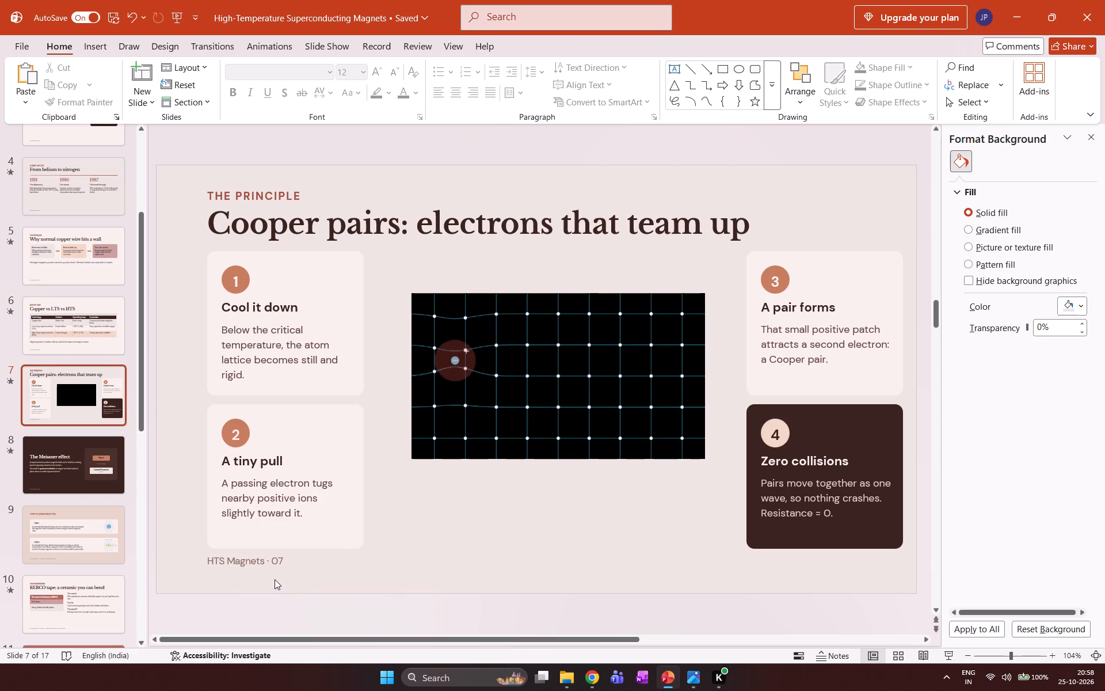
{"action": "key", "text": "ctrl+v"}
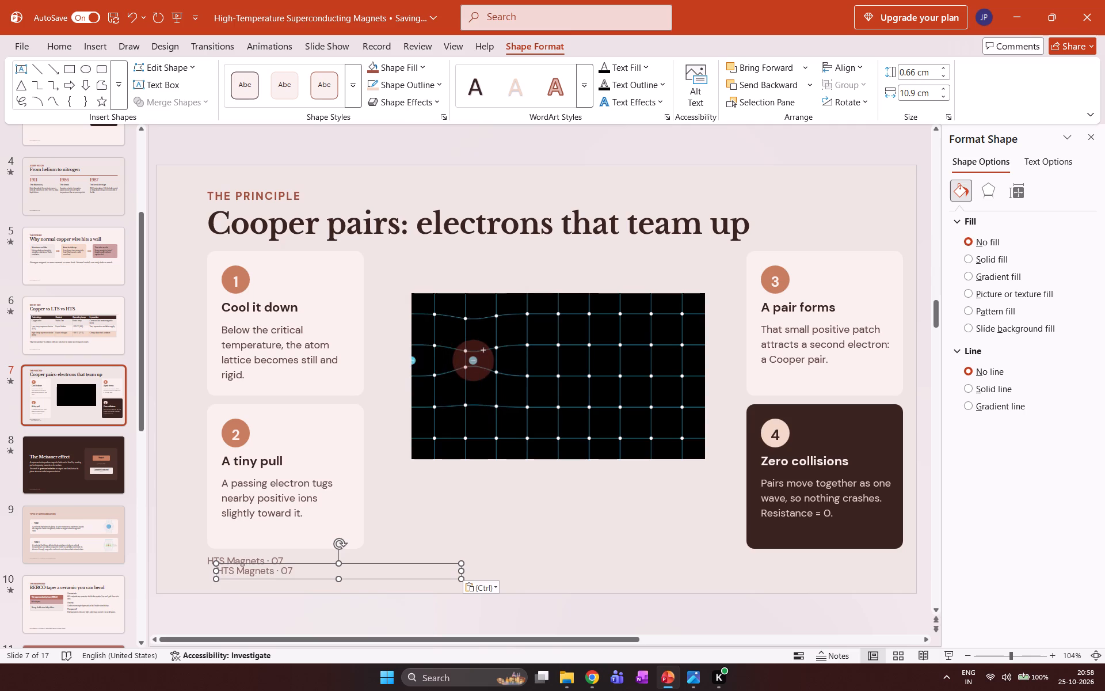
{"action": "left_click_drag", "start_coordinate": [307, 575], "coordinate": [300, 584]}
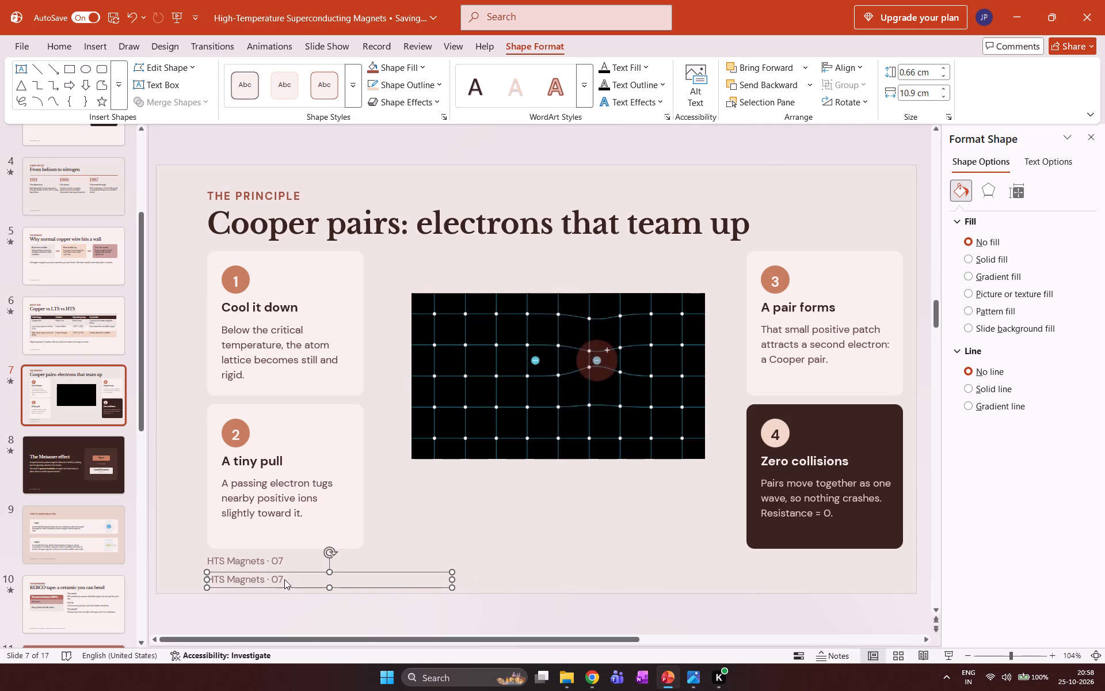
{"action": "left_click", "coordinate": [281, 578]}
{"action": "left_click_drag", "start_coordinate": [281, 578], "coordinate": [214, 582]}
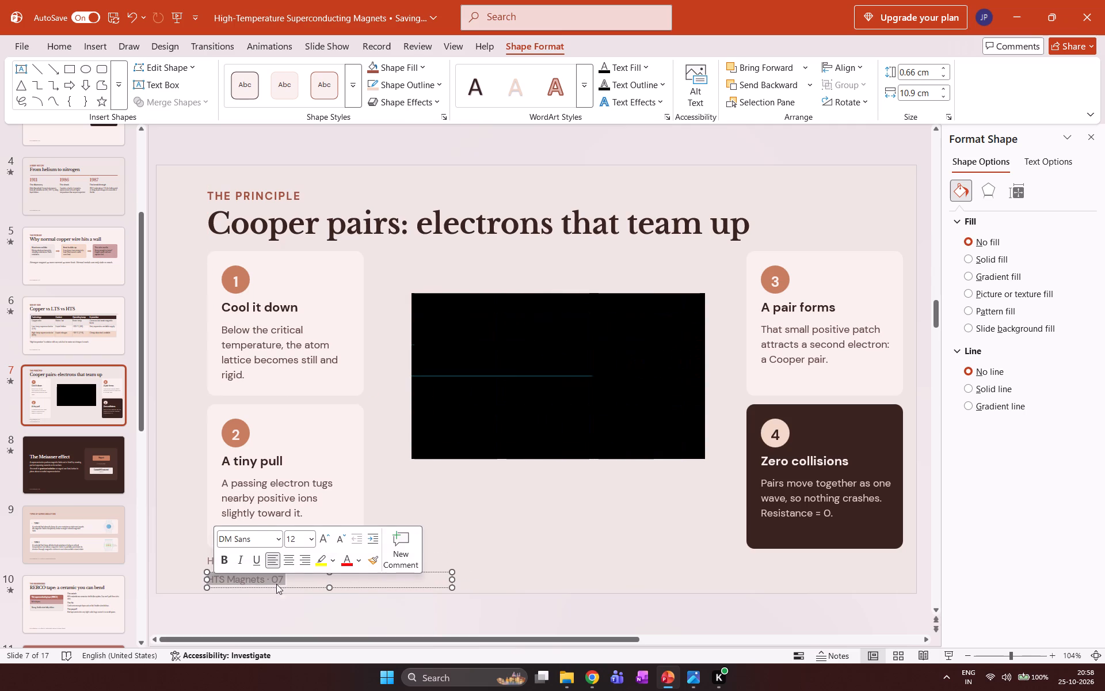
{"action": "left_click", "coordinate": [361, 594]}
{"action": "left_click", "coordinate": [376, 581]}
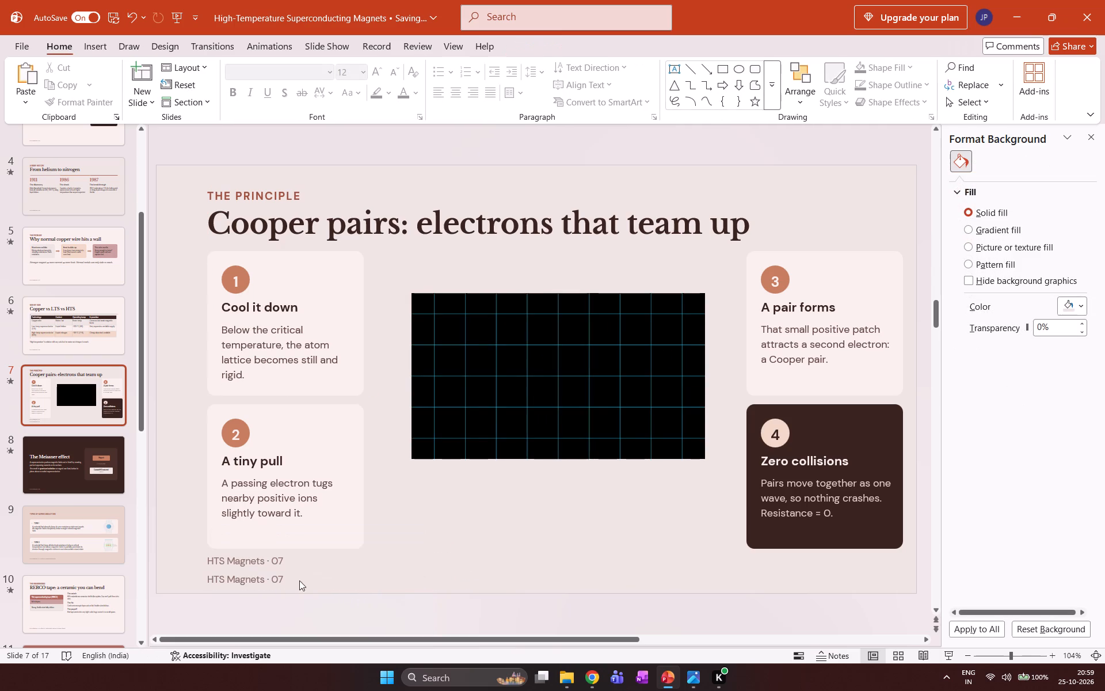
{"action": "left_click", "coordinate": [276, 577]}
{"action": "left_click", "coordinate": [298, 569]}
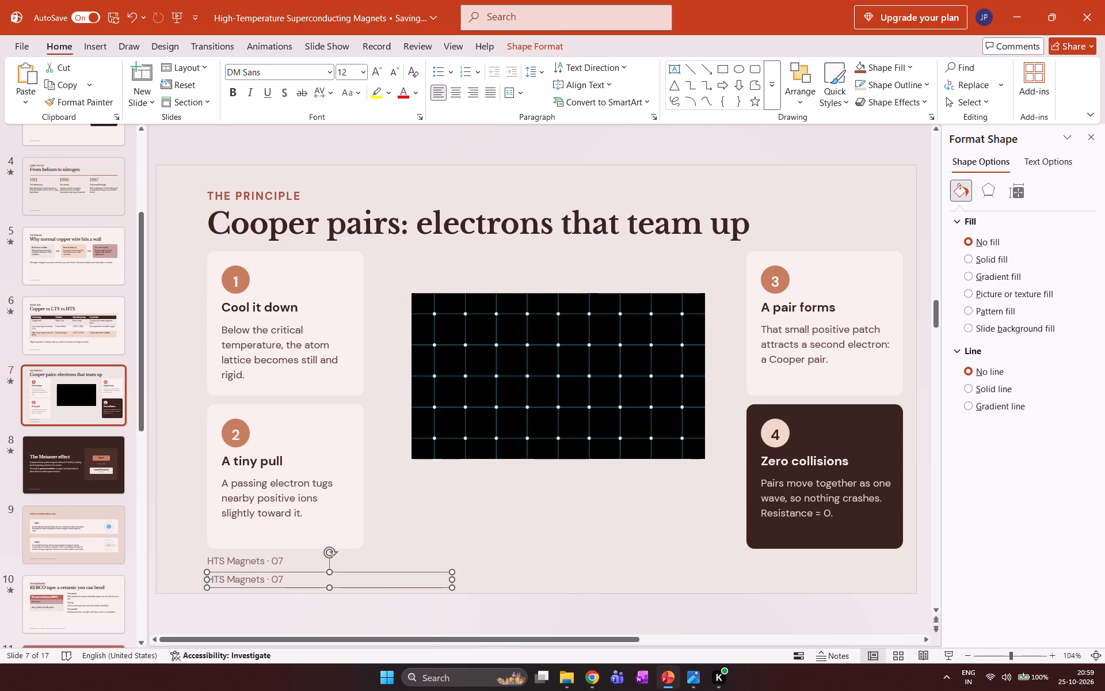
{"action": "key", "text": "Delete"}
Insert "ref. Link" into the Cooper pairs slide's footer text, right after its initial H.
{"action": "left_click", "coordinate": [278, 558]}
{"action": "left_click", "coordinate": [283, 556]}
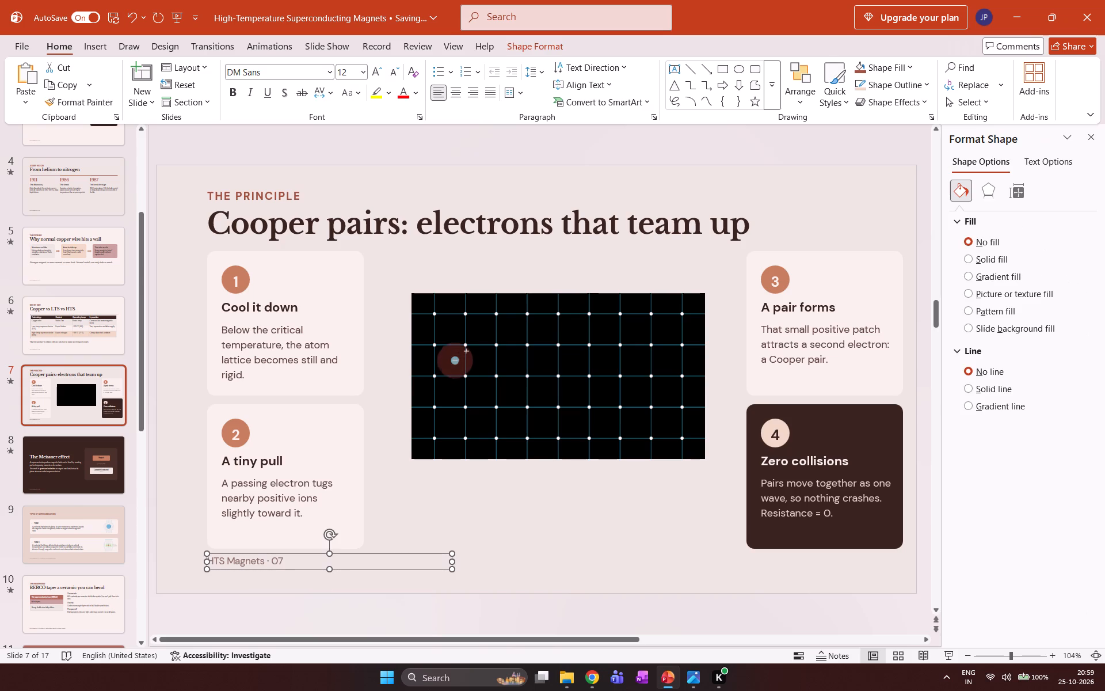
{"action": "left_click", "coordinate": [281, 560]}
{"action": "left_click", "coordinate": [216, 560]}
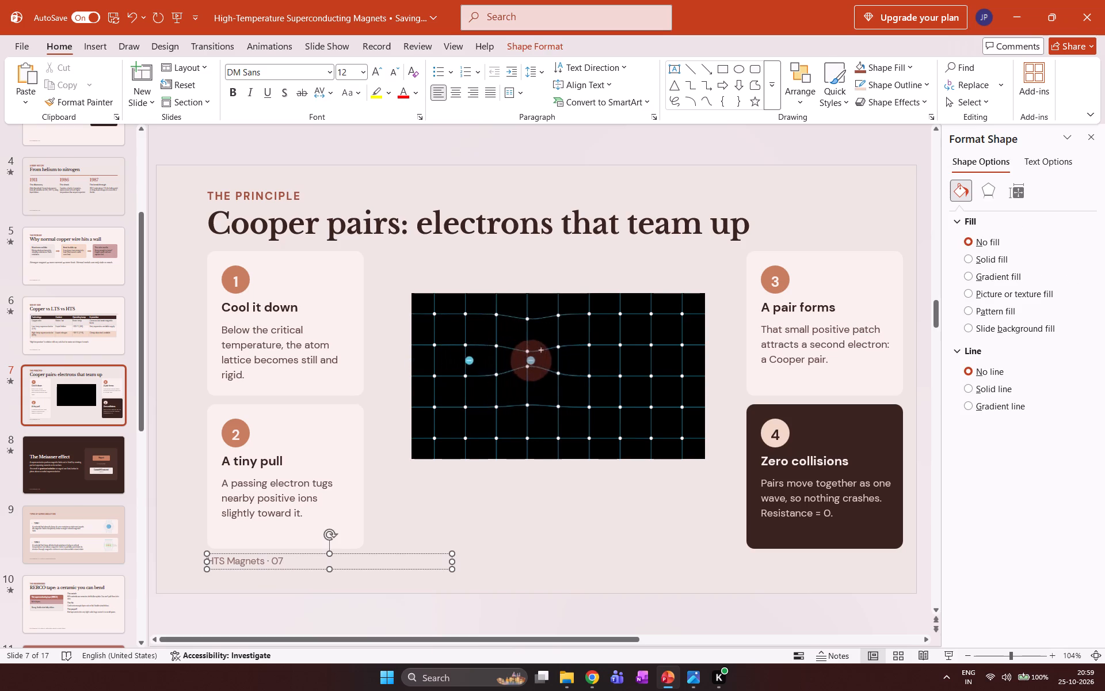
{"action": "key", "text": "BackSpace"}
{"action": "key", "text": "BackSpace"}
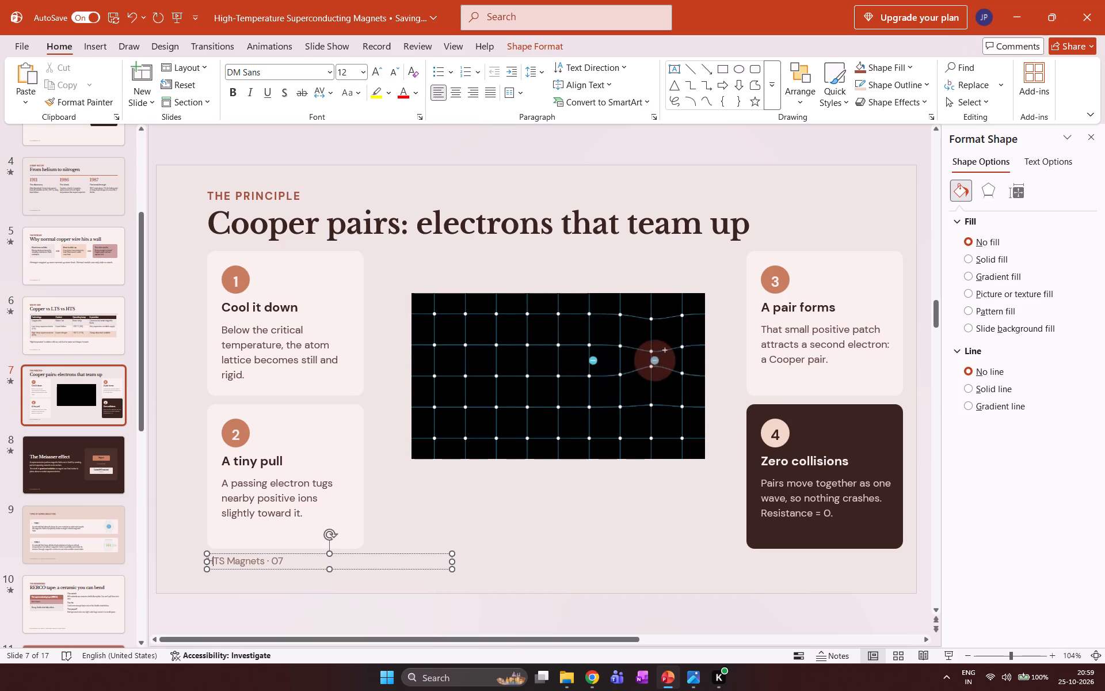
{"action": "type", "text": "ef"}
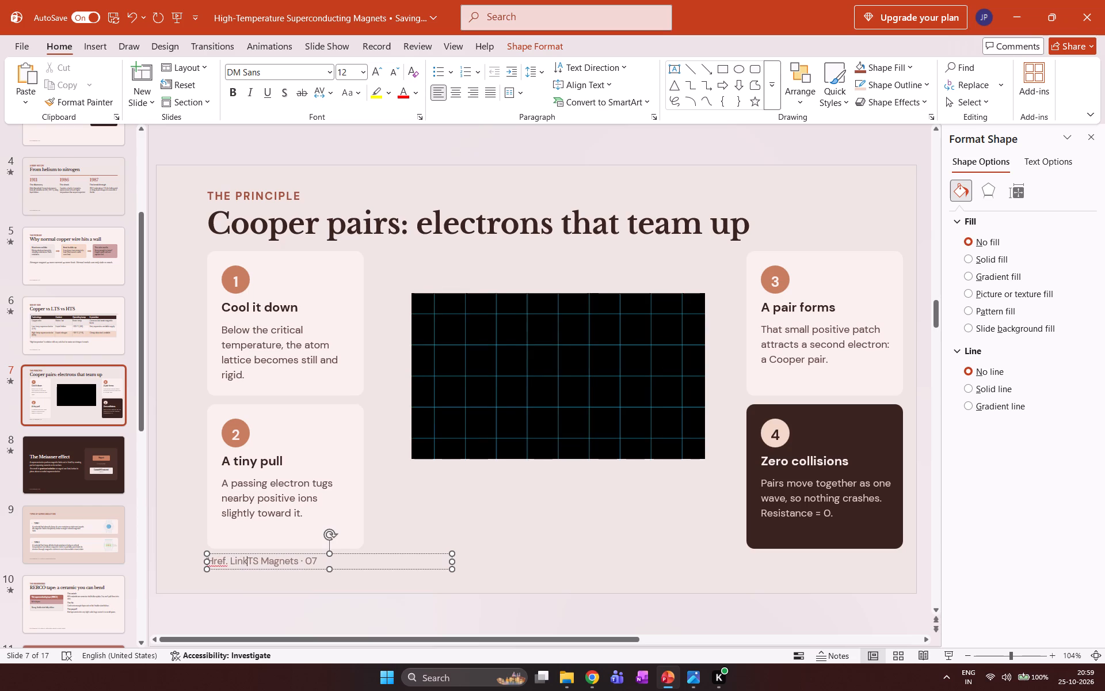
Delete the leftover "TS Magnets · 07" that follows the word Link in the Cooper pairs slide's footer.
{"action": "left_click", "coordinate": [313, 561]}
{"action": "key", "text": "Right"}
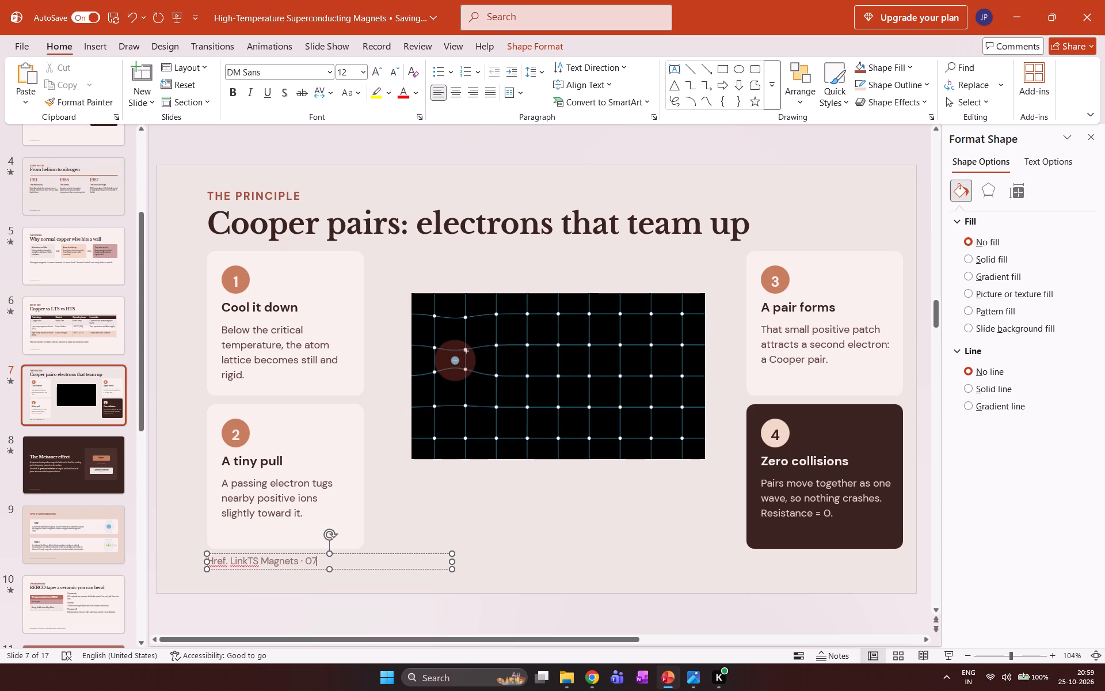
{"action": "key", "text": "BackSpace"}
{"action": "key", "text": "BackSpace"}
{"action": "key", "text": "BackSpace"}
{"action": "key", "text": "BackSpace"}
{"action": "key", "text": "BackSpace"}
{"action": "key", "text": "BackSpace"}
{"action": "key", "text": "BackSpace"}
{"action": "key", "text": "BackSpace"}
{"action": "key", "text": "BackSpace"}
{"action": "key", "text": "BackSpace"}
{"action": "key", "text": "BackSpace"}
{"action": "key", "text": "BackSpace"}
{"action": "key", "text": "BackSpace"}
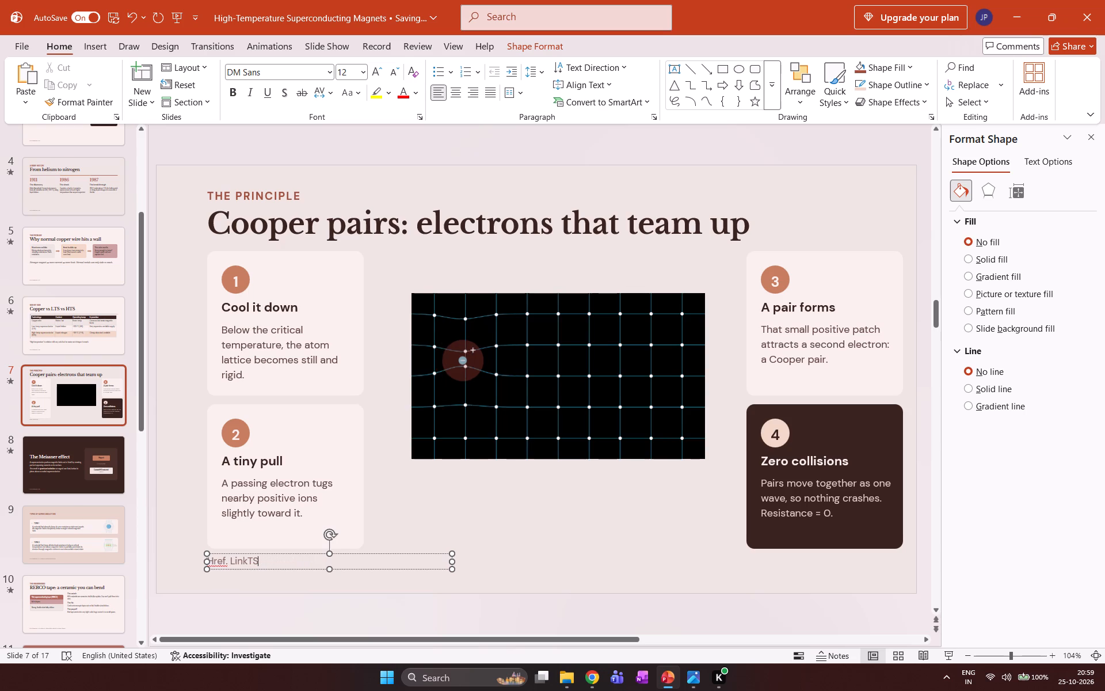
{"action": "key", "text": "BackSpace"}
{"action": "key", "text": "Left"}
{"action": "key", "text": "Down"}
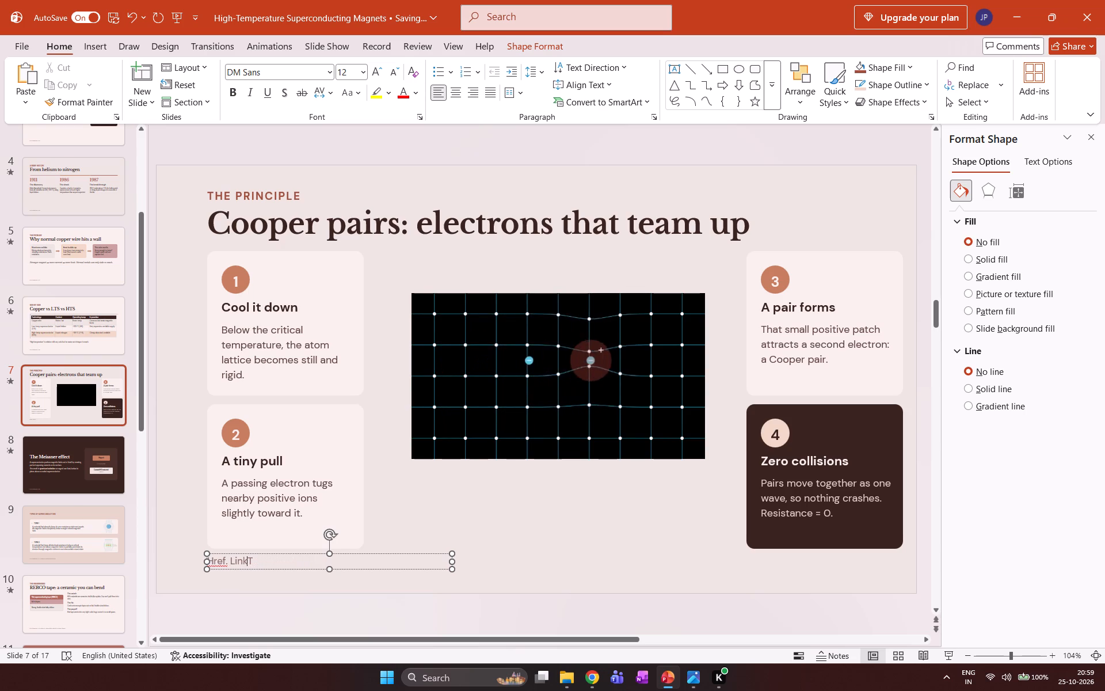
{"action": "key", "text": "Right"}
{"action": "key", "text": "BackSpace"}
Correct the footer label on the Cooper pairs slide to read "Ref. Link:" followed by a space.
{"action": "key", "text": "Left"}
{"action": "key", "text": "Left"}
{"action": "key", "text": "Left"}
{"action": "key", "text": "Left"}
{"action": "key", "text": "Left"}
{"action": "key", "text": "Left"}
{"action": "key", "text": "Left"}
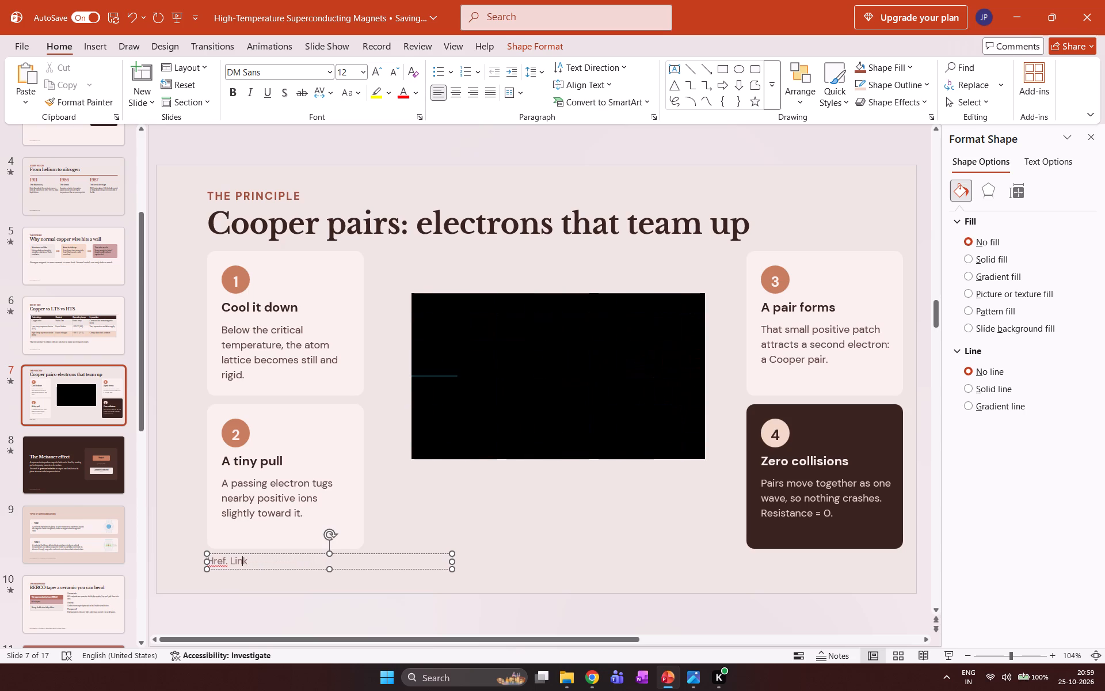
{"action": "key", "text": "Left"}
{"action": "key", "text": "BackSpace"}
{"action": "key", "text": "BackSpace"}
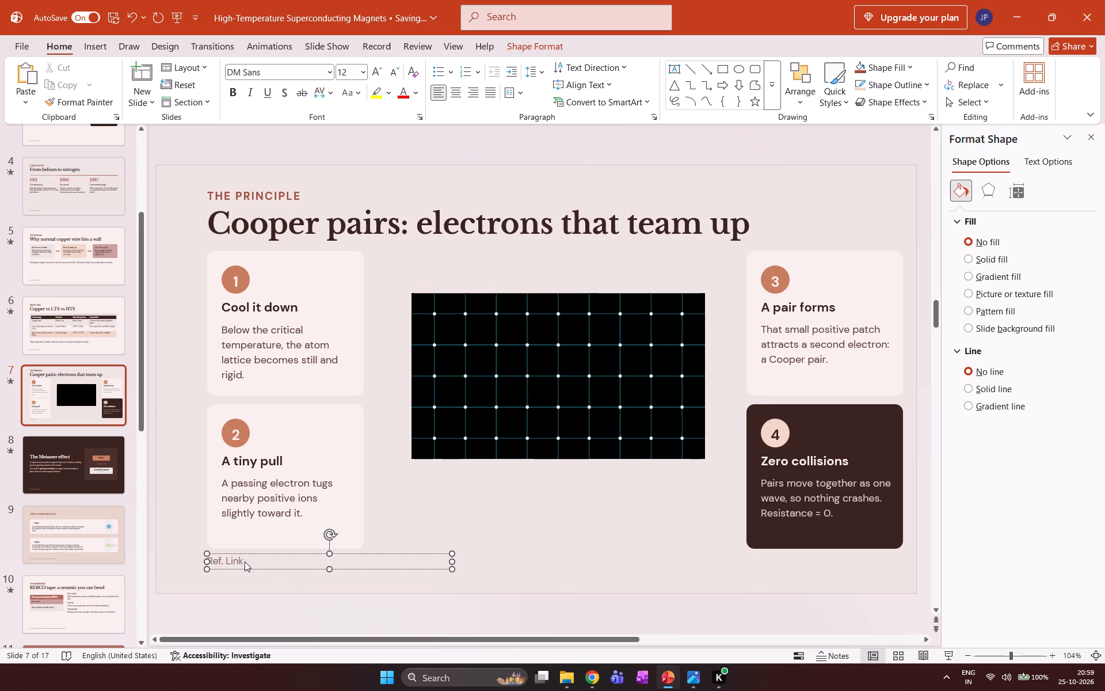
{"action": "left_click", "coordinate": [241, 561]}
{"action": "type", "text": ":"}
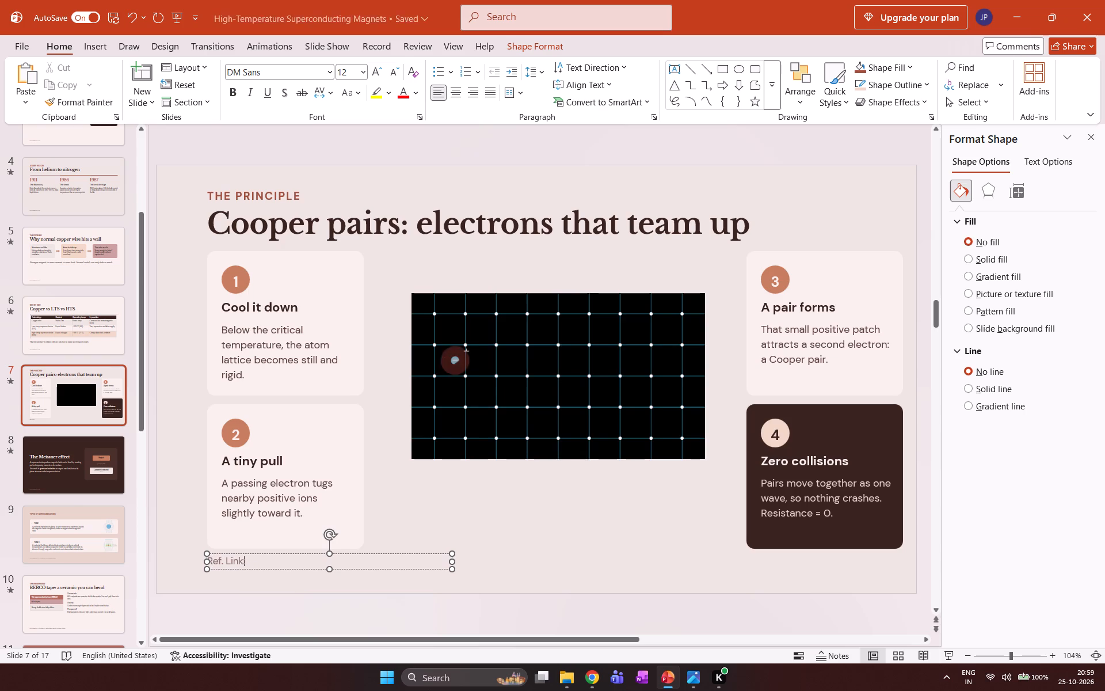
{"action": "key", "text": "space"}
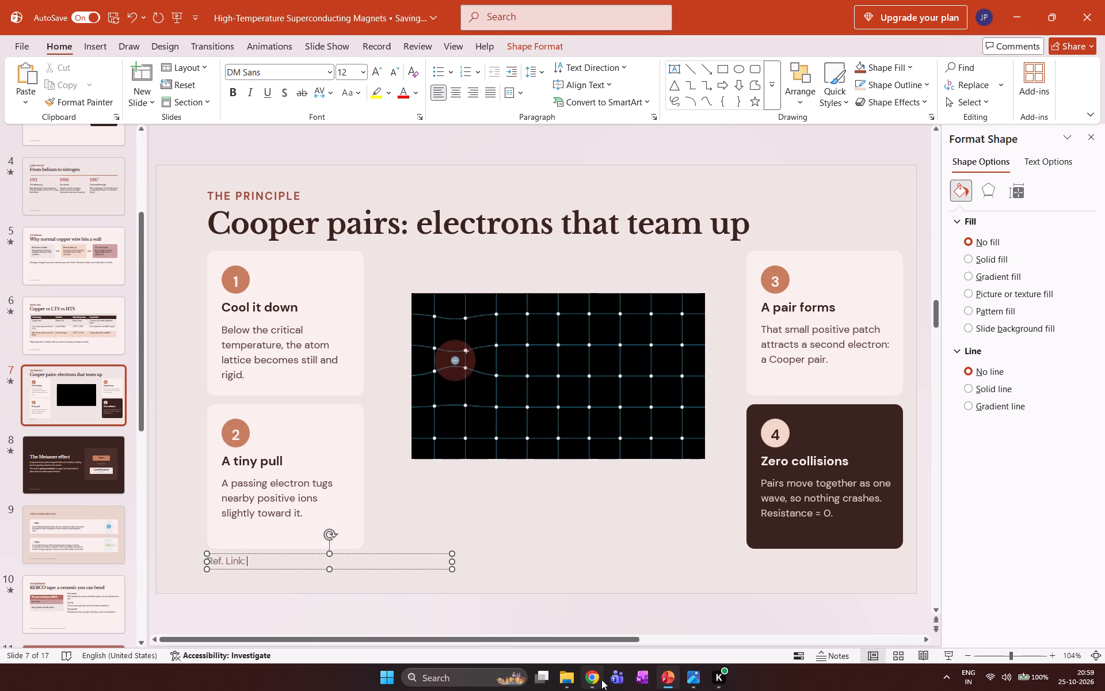
Copy the address of the YouTube video "Cooper pairs | Electron Attraction in Superconductors" from Chrome and paste it after "Ref. Link:" in slide 7's footer.
{"action": "left_click", "coordinate": [600, 678]}
{"action": "left_click", "coordinate": [102, 10]}
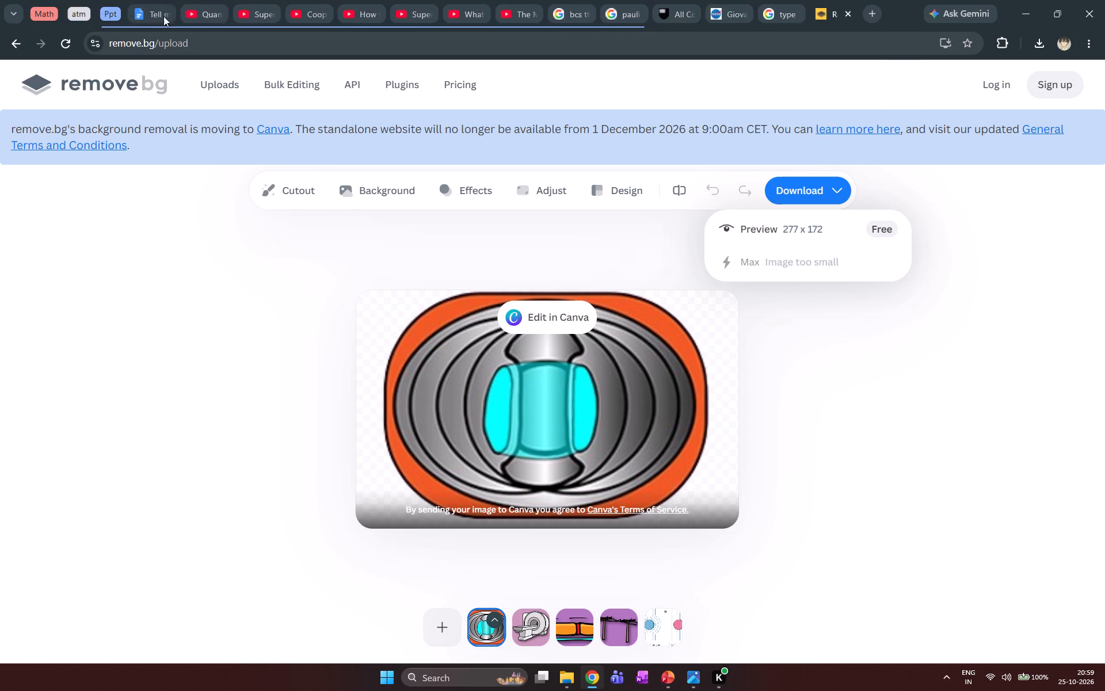
{"action": "left_click", "coordinate": [204, 0]}
{"action": "left_click", "coordinate": [252, 3]}
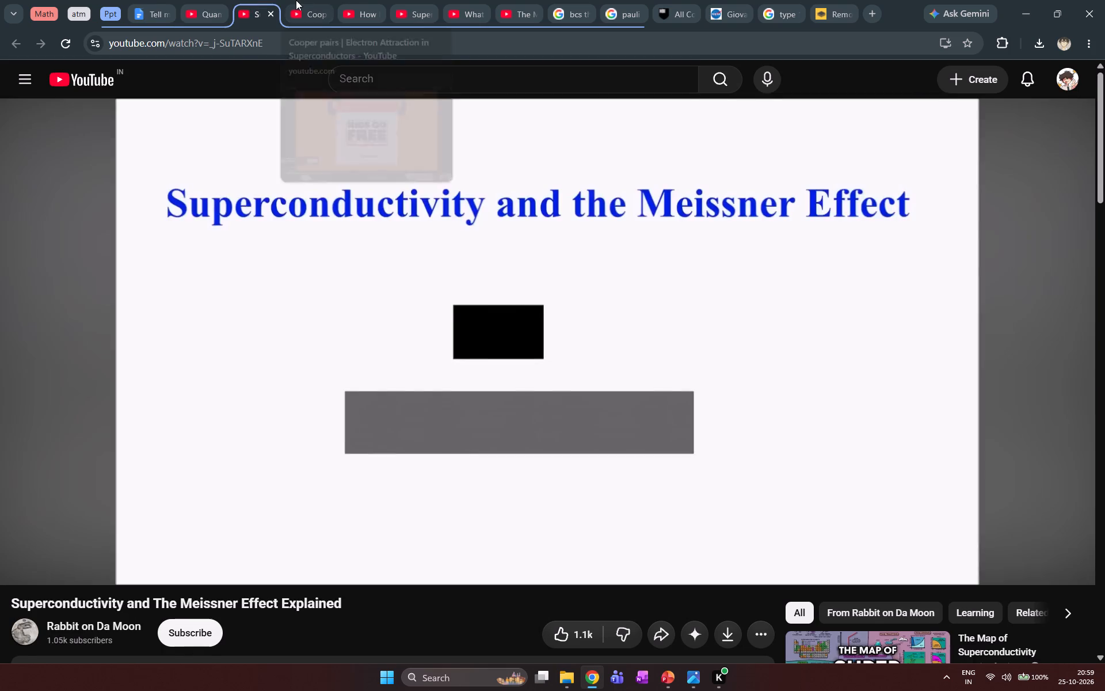
{"action": "left_click", "coordinate": [296, 0]}
{"action": "left_click", "coordinate": [424, 257]}
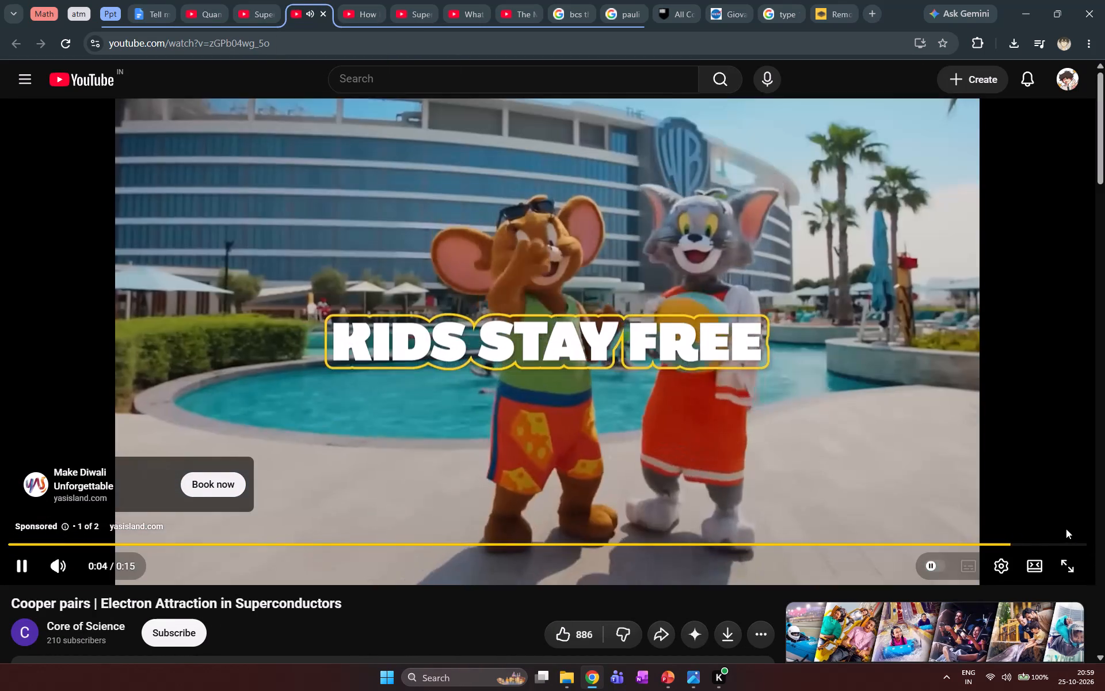
{"action": "left_click", "coordinate": [1065, 529]}
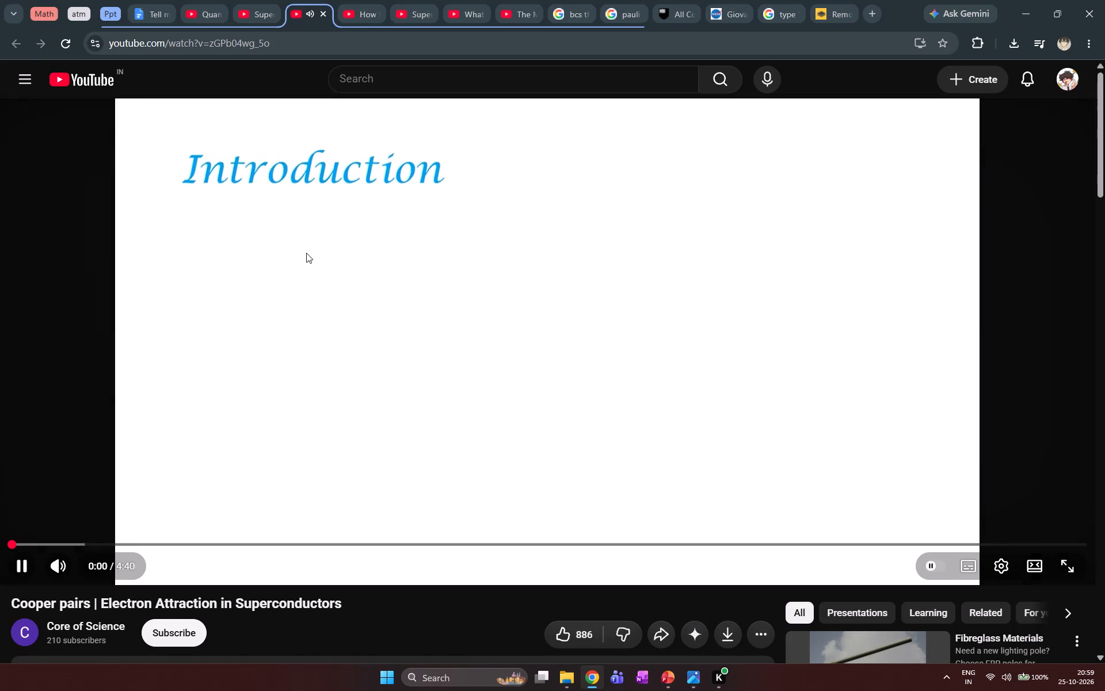
{"action": "left_click", "coordinate": [284, 252]}
{"action": "left_click", "coordinate": [266, 46]}
{"action": "key", "text": "ctrl+c"}
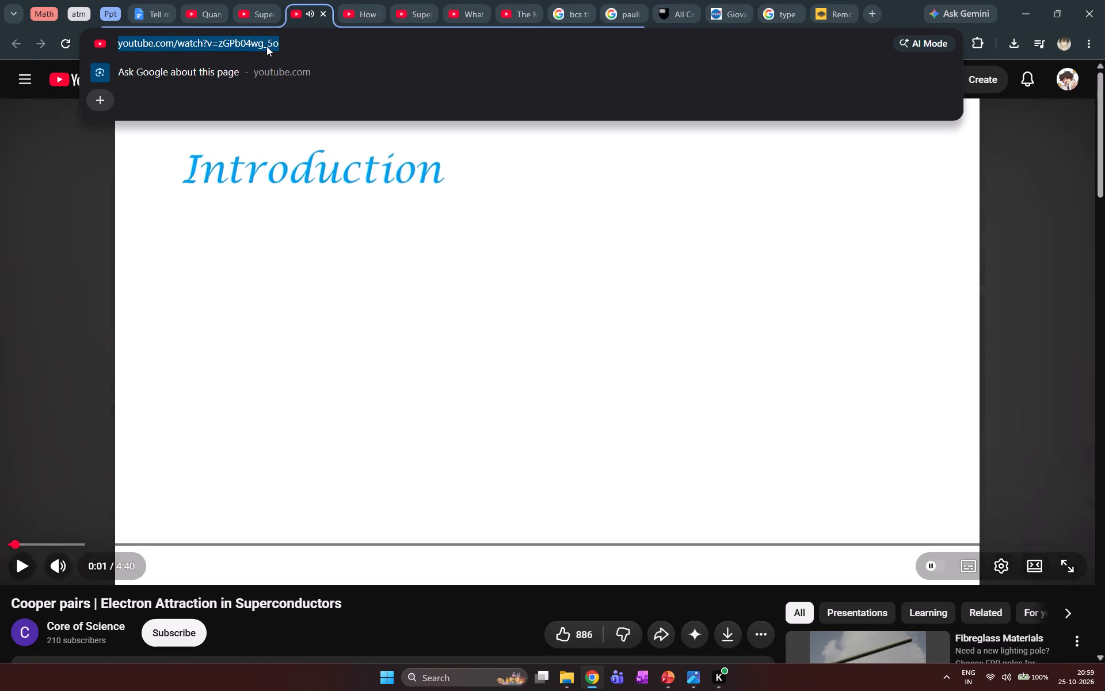
{"action": "left_click", "coordinate": [664, 678]}
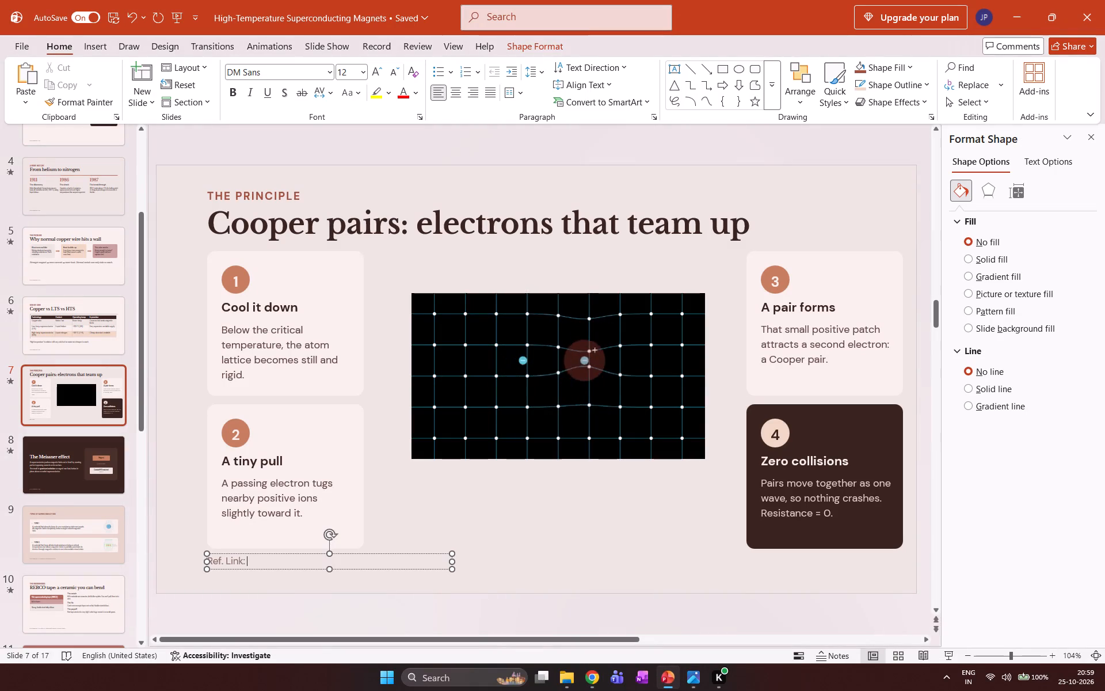
{"action": "key", "text": "ctrl+v"}
{"action": "left_click", "coordinate": [521, 588]}
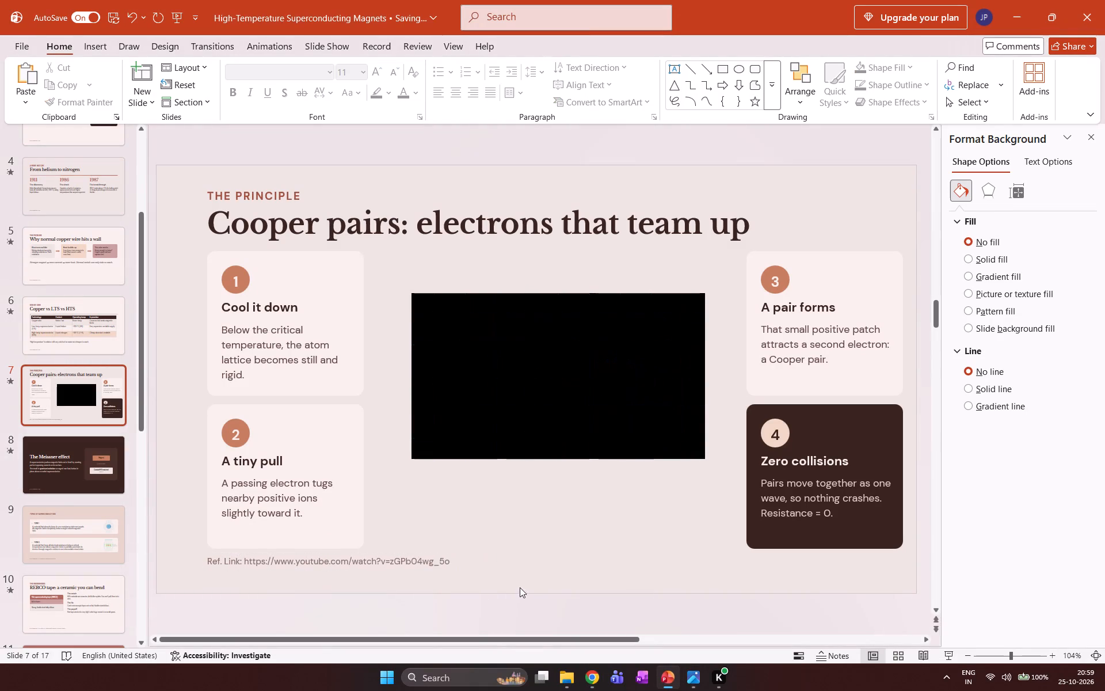
Insert "ref. Link" into the Meissner effect slide's footer text, right after its initial H.
{"action": "left_click", "coordinate": [411, 560]}
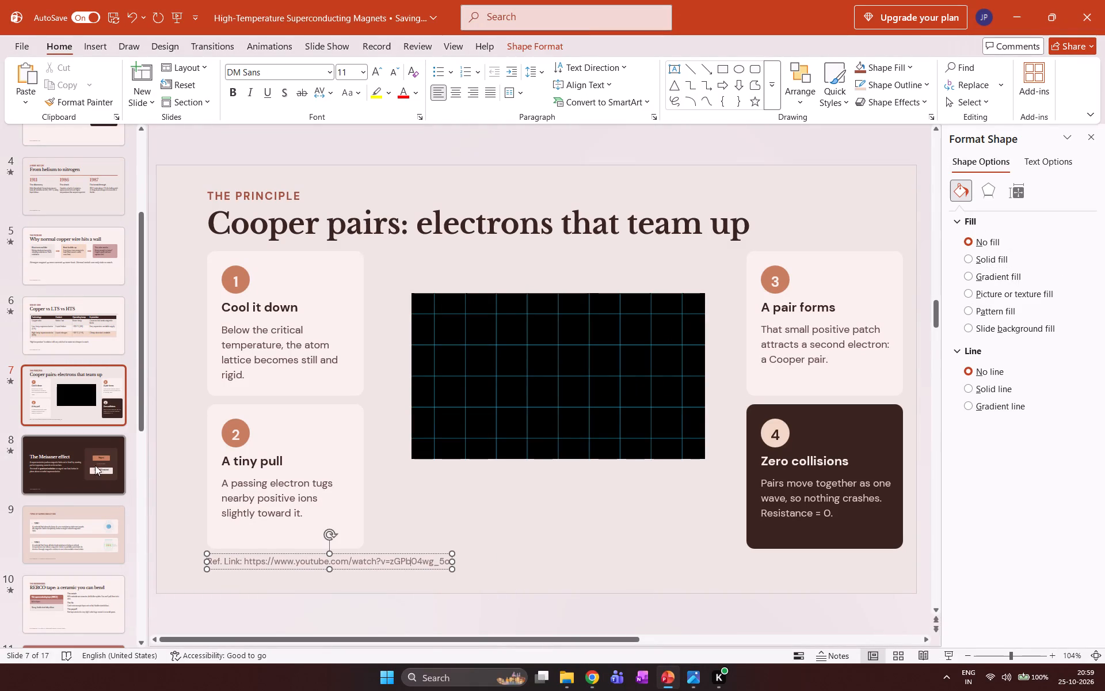
{"action": "left_click", "coordinate": [94, 460]}
{"action": "left_click", "coordinate": [89, 412]}
{"action": "left_click", "coordinate": [78, 493]}
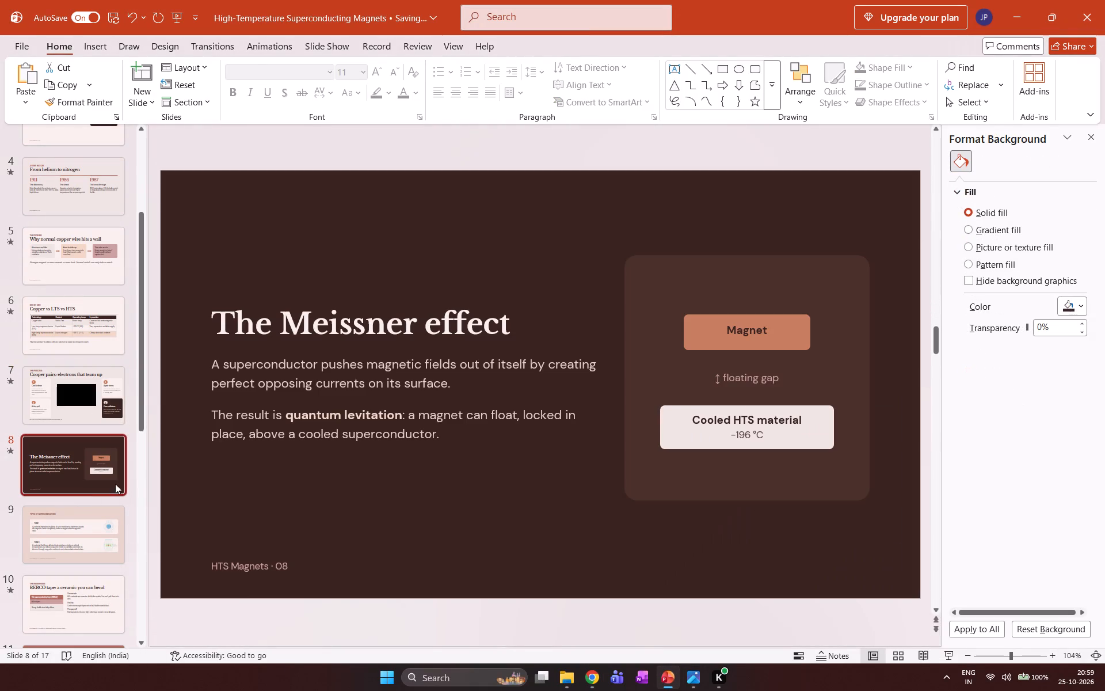
{"action": "left_click", "coordinate": [253, 569]}
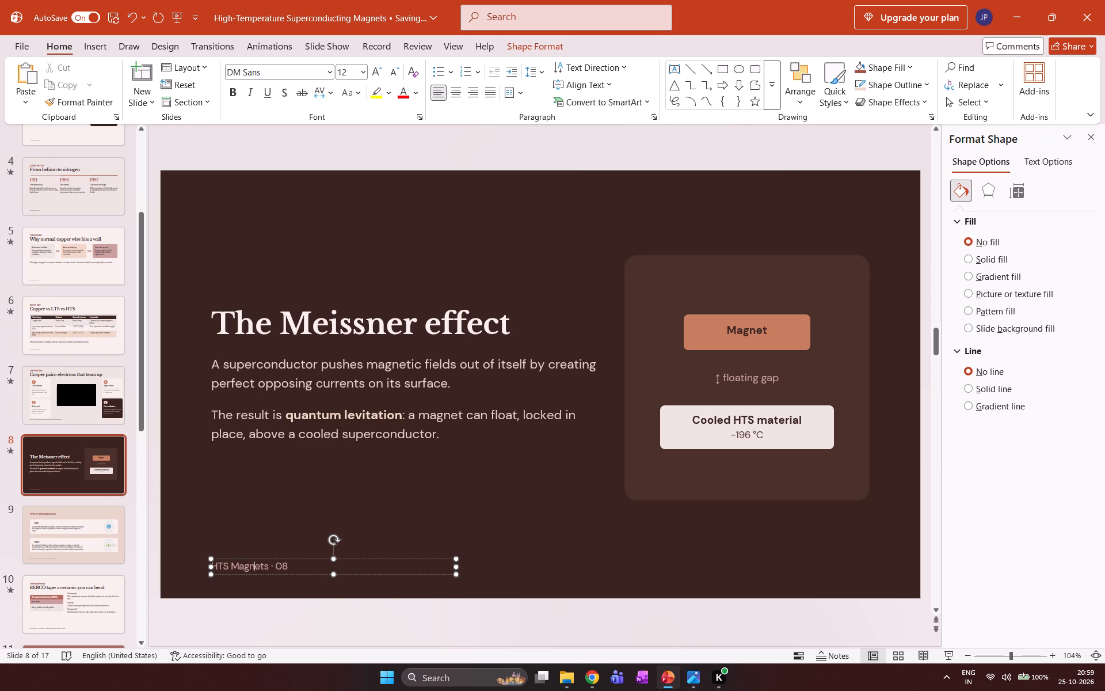
{"action": "left_click", "coordinate": [284, 565]}
{"action": "left_click", "coordinate": [219, 566]}
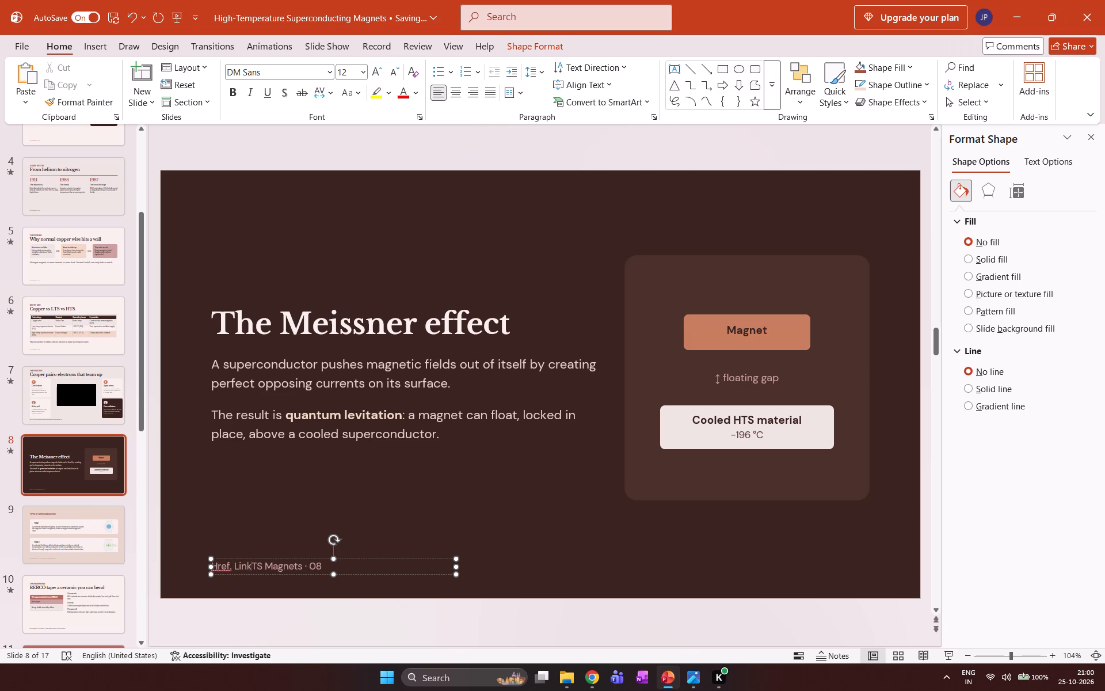
Delete the leftover "TS Magnets · 08" that follows the word Link in the Meissner effect slide's footer.
{"action": "left_click_drag", "start_coordinate": [253, 564], "coordinate": [325, 564]}
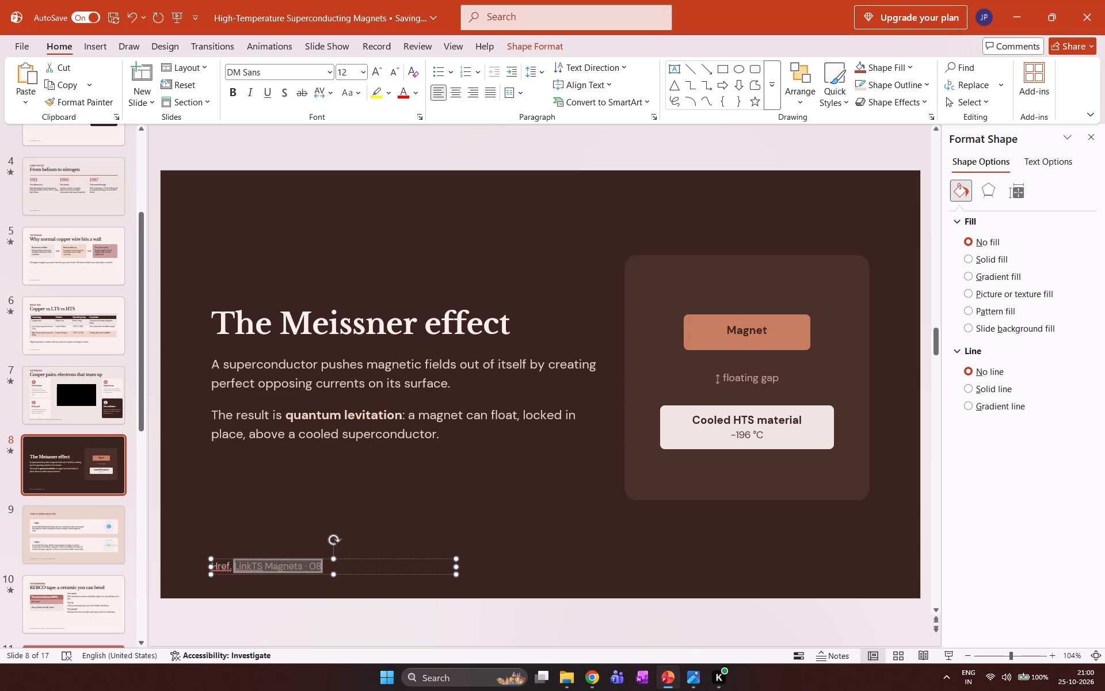
{"action": "left_click_drag", "start_coordinate": [325, 564], "coordinate": [322, 566]}
{"action": "left_click", "coordinate": [320, 566]}
{"action": "left_click", "coordinate": [322, 565]}
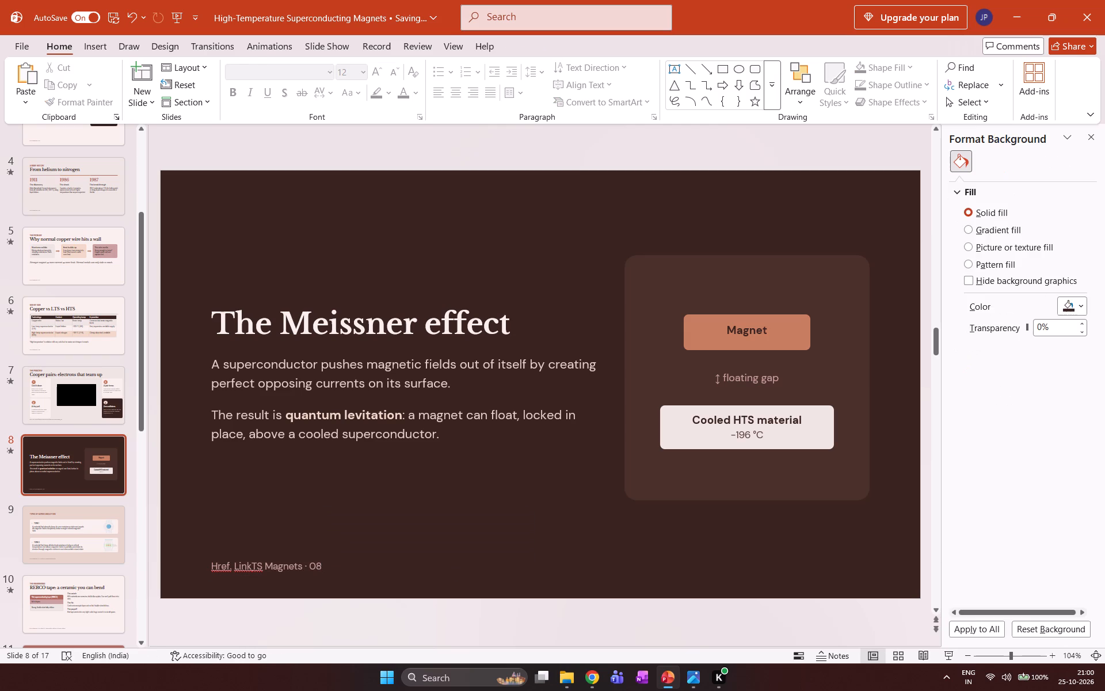
{"action": "left_click", "coordinate": [318, 565]}
{"action": "left_click_drag", "start_coordinate": [320, 564], "coordinate": [254, 568]}
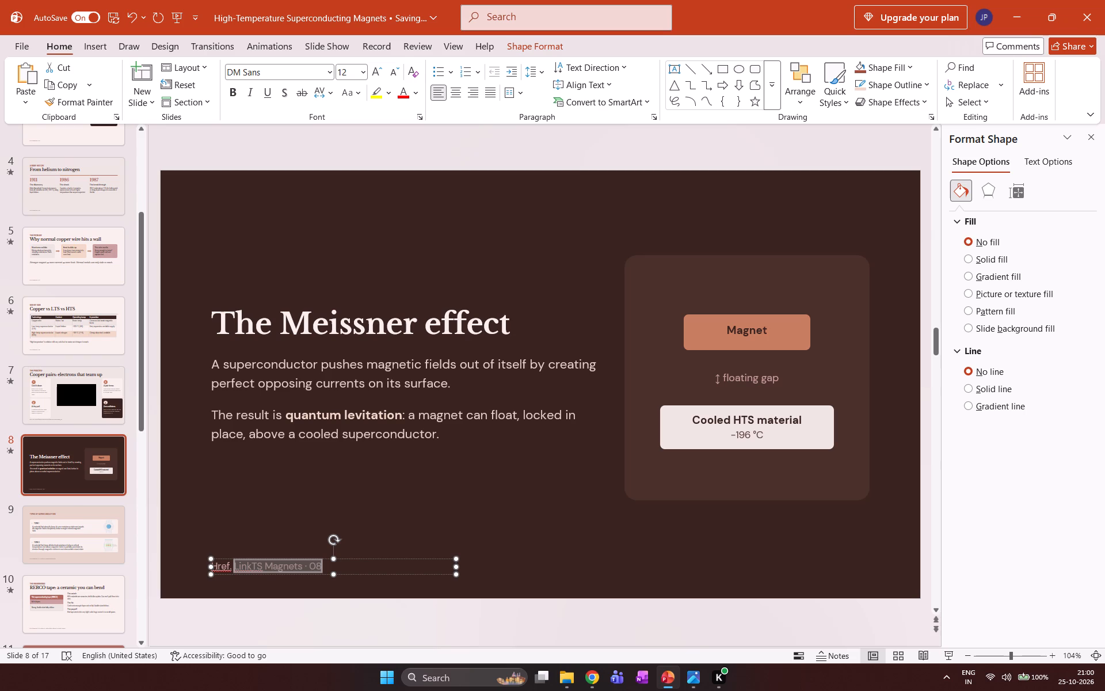
{"action": "left_click_drag", "start_coordinate": [254, 568], "coordinate": [261, 565]}
{"action": "key", "text": "BackSpace"}
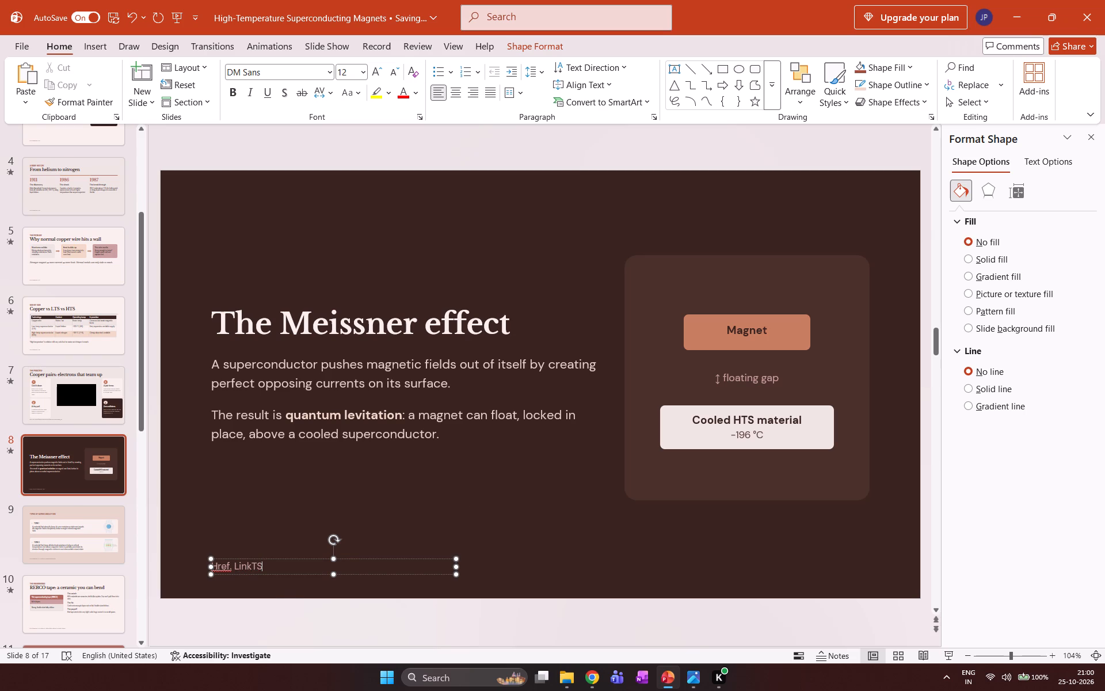
{"action": "key", "text": "BackSpace"}
{"action": "key", "text": "BackSpace"}
Correct the footer label on the Meissner effect slide to read "Ref. Link:" followed by a space.
{"action": "left_click", "coordinate": [221, 564]}
{"action": "key", "text": "BackSpace"}
{"action": "key", "text": "BackSpace"}
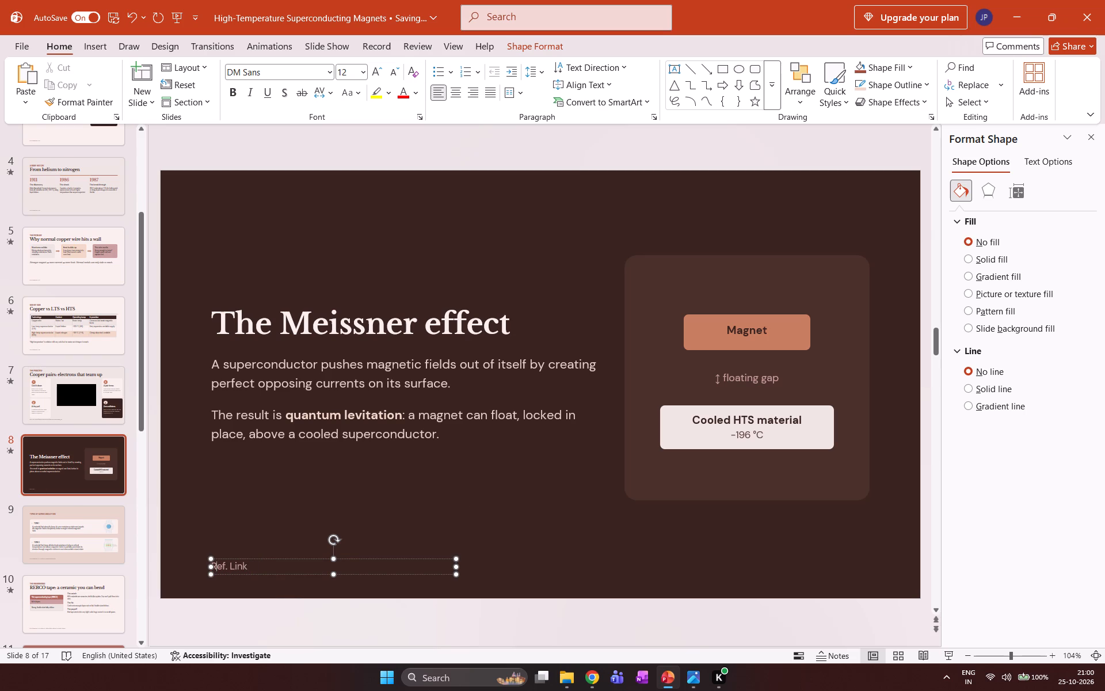
{"action": "left_click", "coordinate": [244, 564]}
{"action": "key", "text": "Right"}
{"action": "type", "text": ":"}
{"action": "key", "text": "space"}
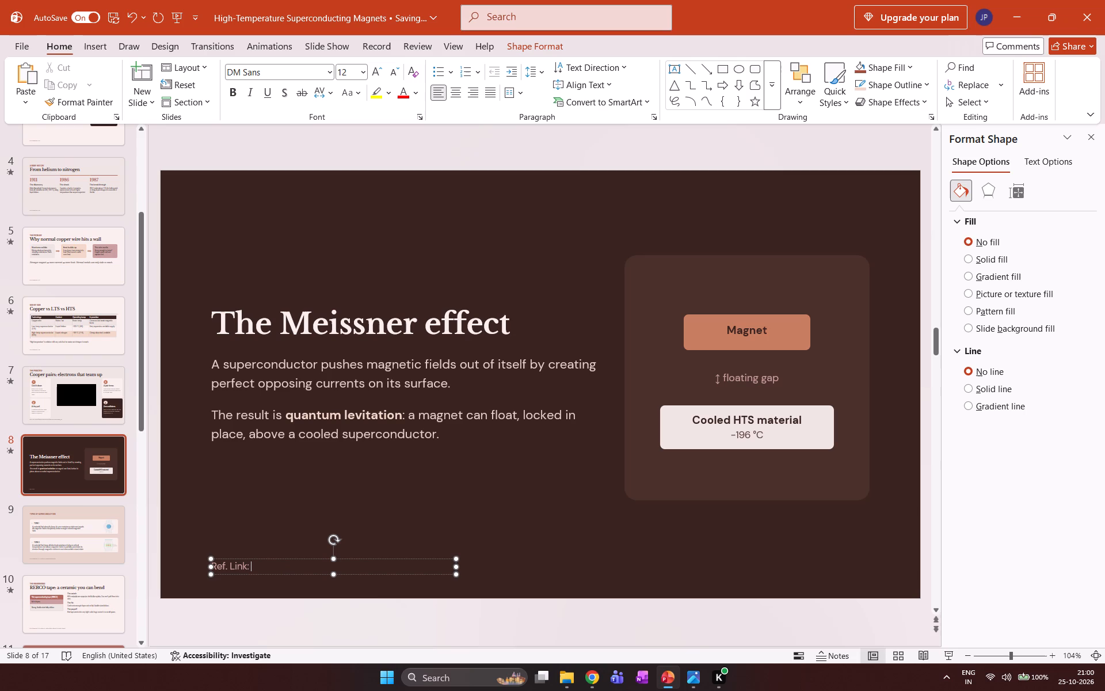
Copy the address of the YouTube video "Superconductivity and The Meissner Effect Explained" from Chrome and paste it after "Ref. Link:" in slide 8's footer.
{"action": "left_click", "coordinate": [594, 670]}
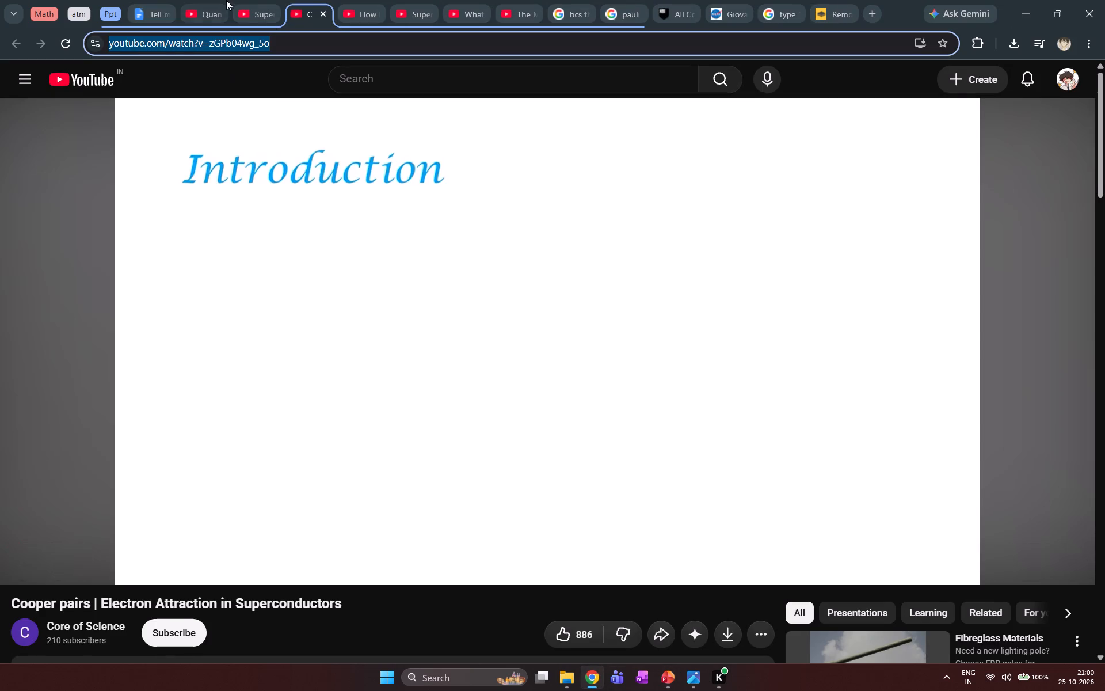
{"action": "left_click", "coordinate": [250, 3]}
{"action": "left_click", "coordinate": [243, 40]}
{"action": "key", "text": "ctrl+c"}
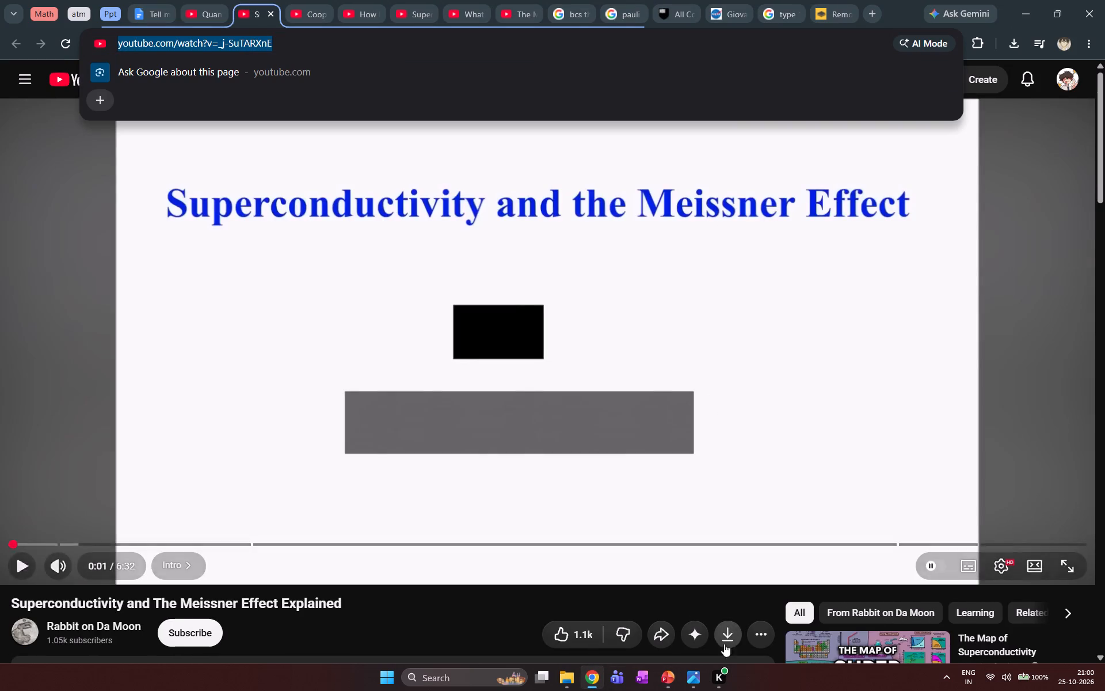
{"action": "left_click", "coordinate": [671, 679]}
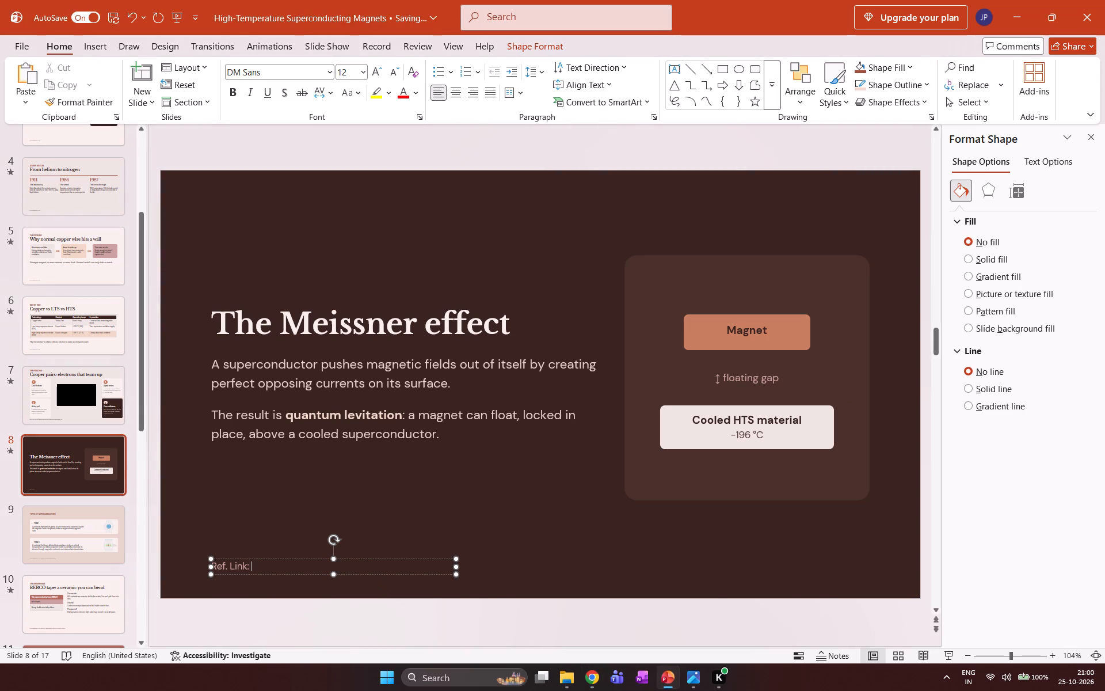
{"action": "key", "text": "ctrl+v"}
Replace the footer text "HTS Magnets · 11 · Types of Superconductors" on slide 9 with a single period.
{"action": "left_click", "coordinate": [59, 515]}
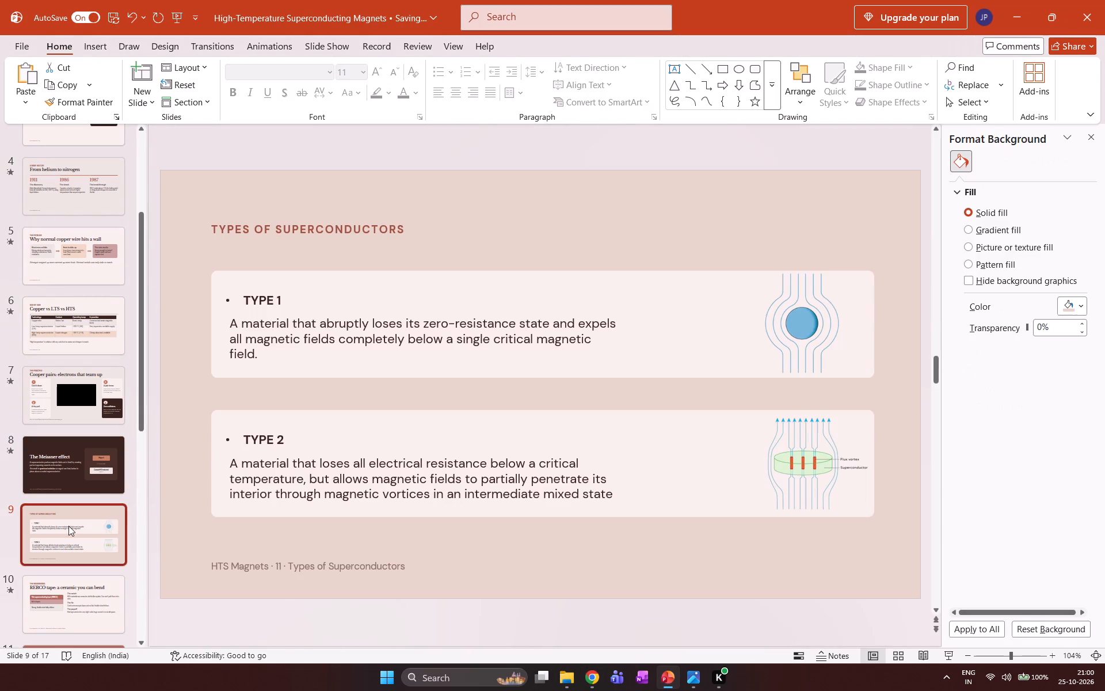
{"action": "left_click", "coordinate": [374, 568]}
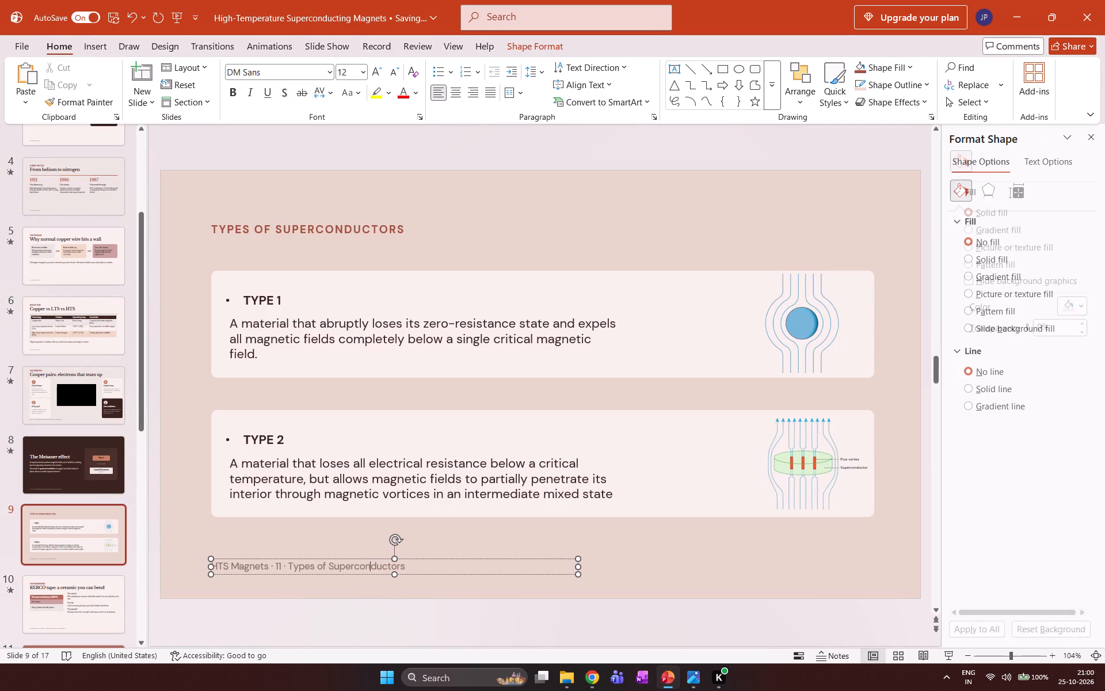
{"action": "left_click", "coordinate": [404, 568]}
{"action": "key", "text": "BackSpace"}
{"action": "key", "text": "BackSpace"}
{"action": "key", "text": "BackSpace"}
{"action": "key", "text": "BackSpace"}
{"action": "key", "text": "BackSpace"}
{"action": "key", "text": "BackSpace"}
{"action": "key", "text": "BackSpace"}
{"action": "key", "text": "BackSpace"}
{"action": "key", "text": "BackSpace"}
{"action": "key", "text": "BackSpace"}
{"action": "key", "text": "BackSpace"}
{"action": "key", "text": "BackSpace"}
{"action": "key", "text": "BackSpace"}
{"action": "key", "text": "BackSpace"}
{"action": "key", "text": "BackSpace"}
{"action": "key", "text": "BackSpace"}
{"action": "key", "text": "BackSpace"}
{"action": "key", "text": "BackSpace"}
{"action": "key", "text": "BackSpace"}
{"action": "key", "text": "BackSpace"}
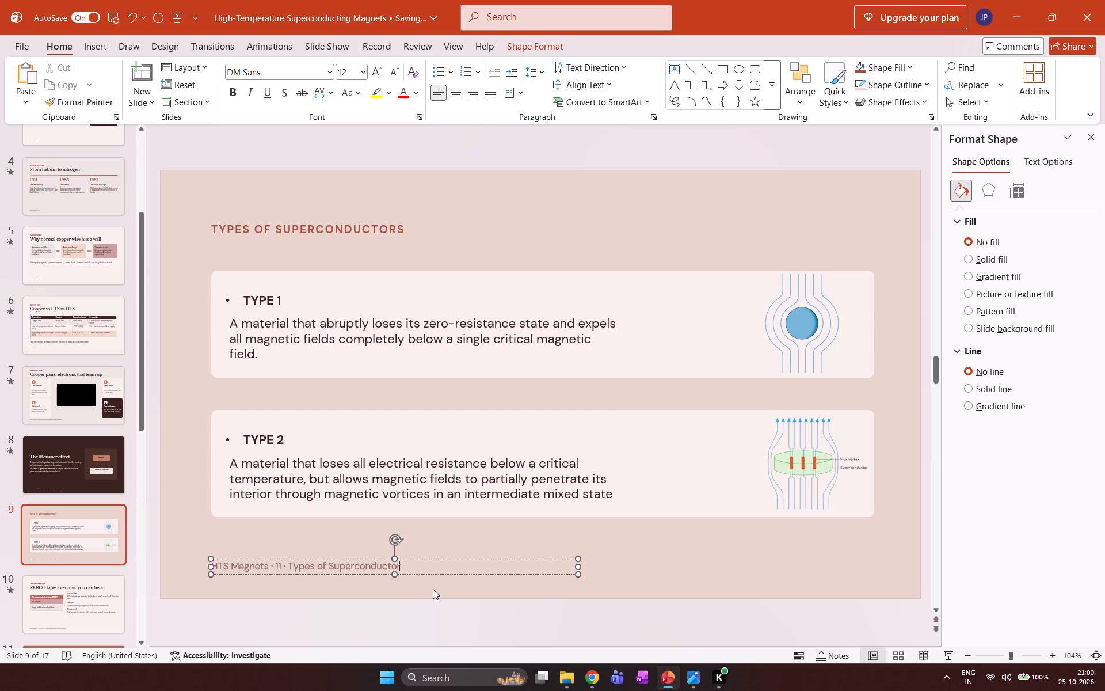
{"action": "key", "text": "BackSpace"}
{"action": "key", "text": "BackSpace"}
{"action": "key", "text": "BackSpace"}
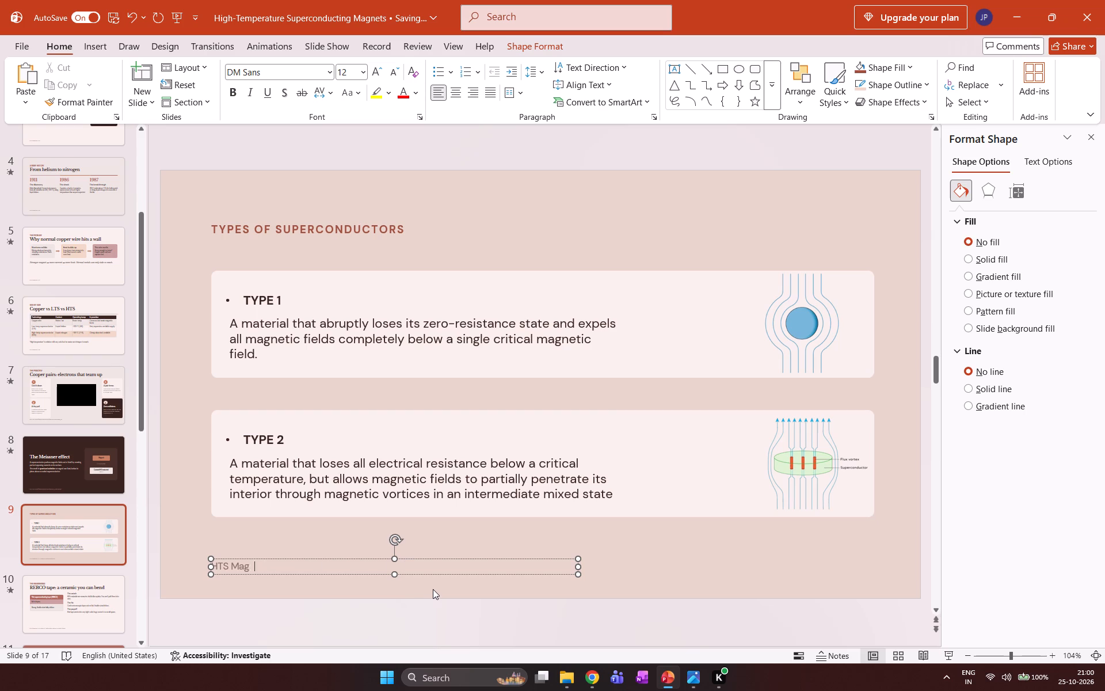
{"action": "key", "text": "BackSpace"}
{"action": "key", "text": "BackSpace"}
{"action": "key", "text": "BackSpace"}
{"action": "key", "text": "BackSpace"}
{"action": "key", "text": "BackSpace"}
{"action": "key", "text": "BackSpace"}
{"action": "key", "text": "period"}
{"action": "key", "text": "Left"}
{"action": "key", "text": "BackSpace"}
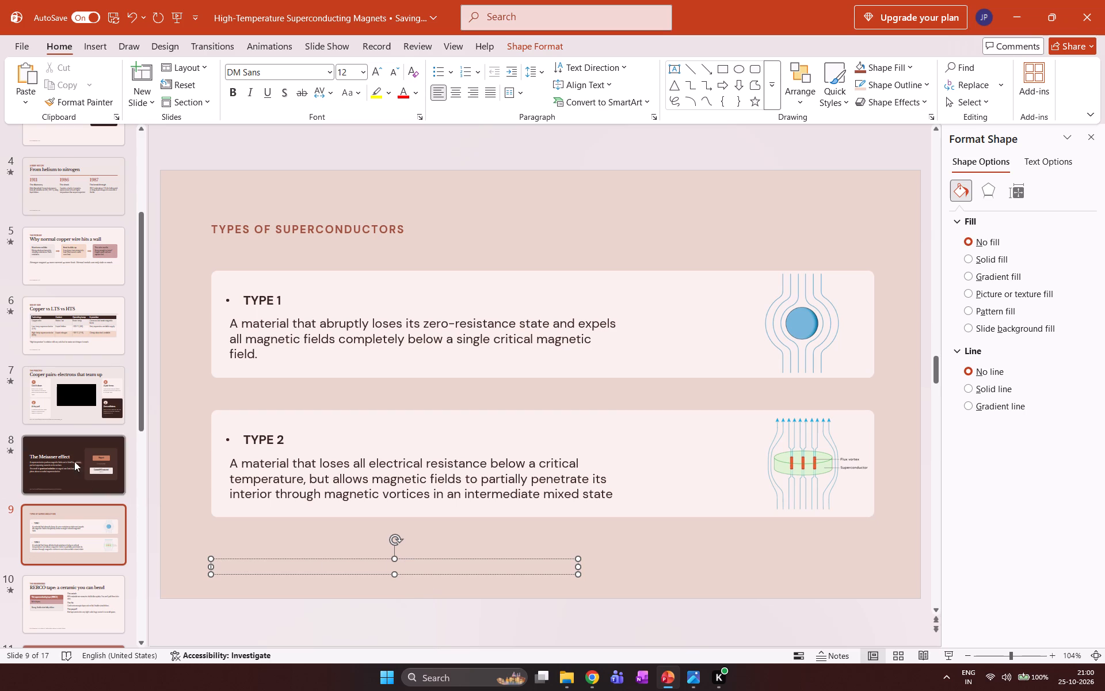
{"action": "left_click", "coordinate": [215, 589]}
Replace the whole footer text on slide 10, the REBCO tape slide, with a single period.
{"action": "left_click", "coordinate": [73, 601]}
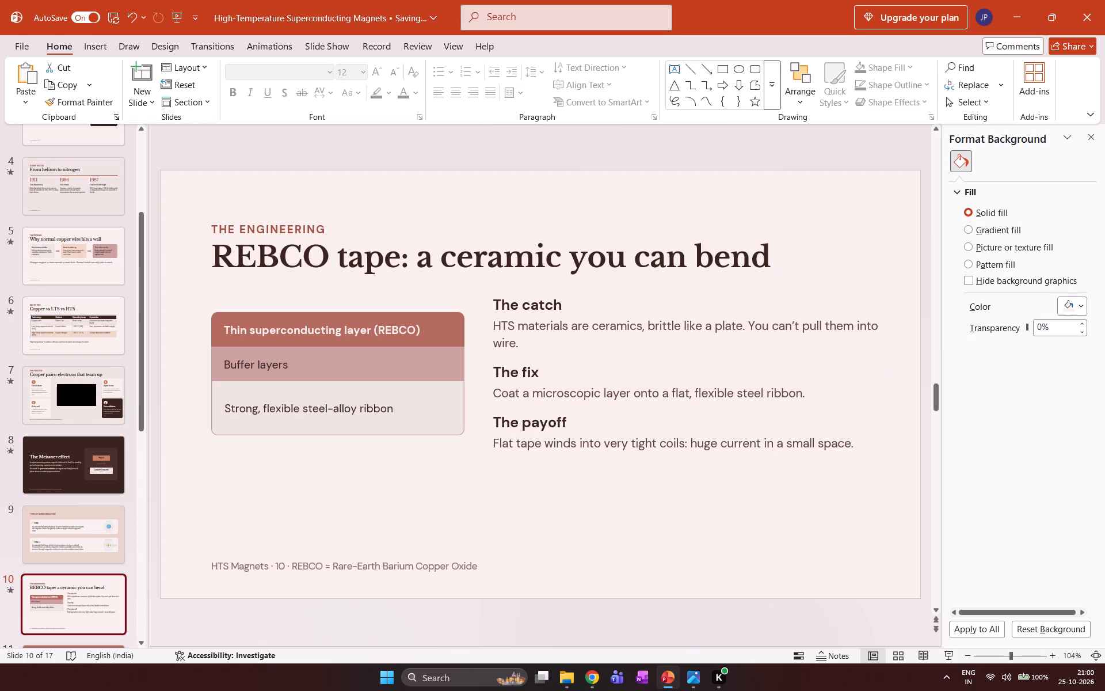
{"action": "left_click", "coordinate": [475, 567]}
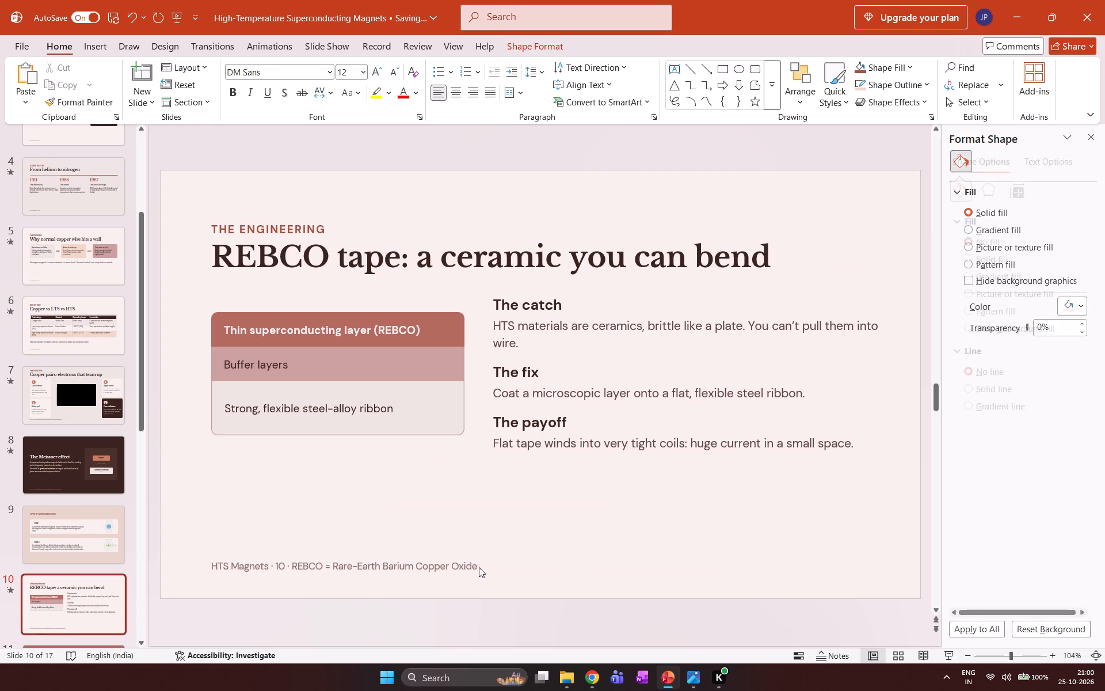
{"action": "left_click_drag", "start_coordinate": [475, 567], "coordinate": [233, 564]}
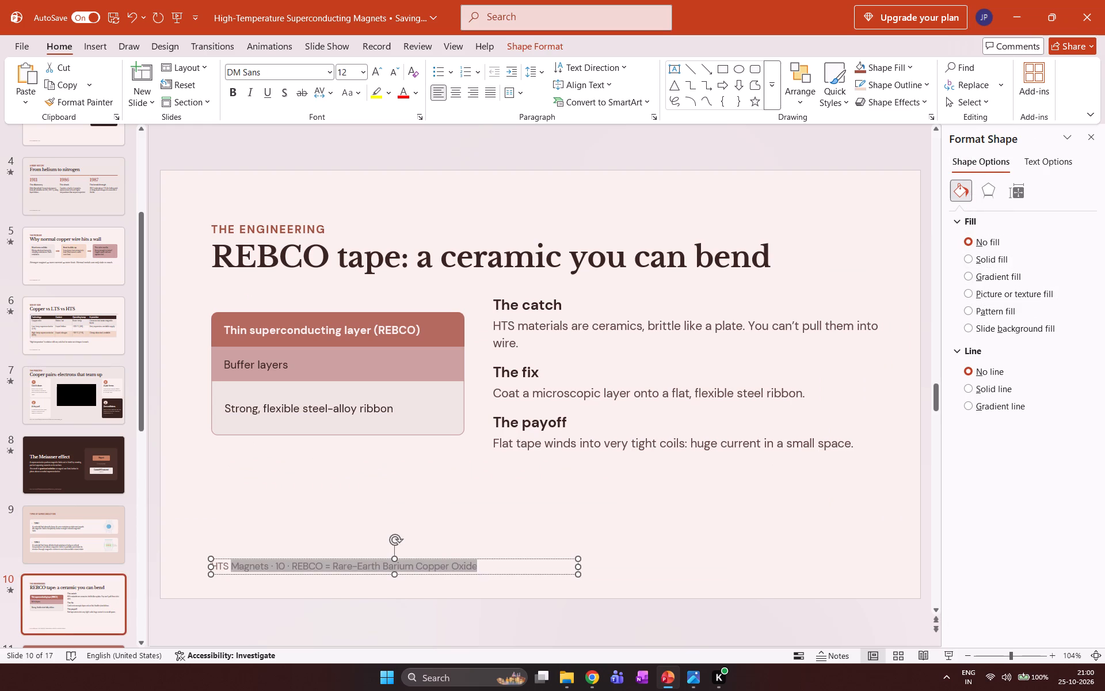
{"action": "left_click_drag", "start_coordinate": [233, 564], "coordinate": [232, 564]}
{"action": "key", "text": "BackSpace"}
{"action": "key", "text": "BackSpace"}
{"action": "key", "text": "BackSpace"}
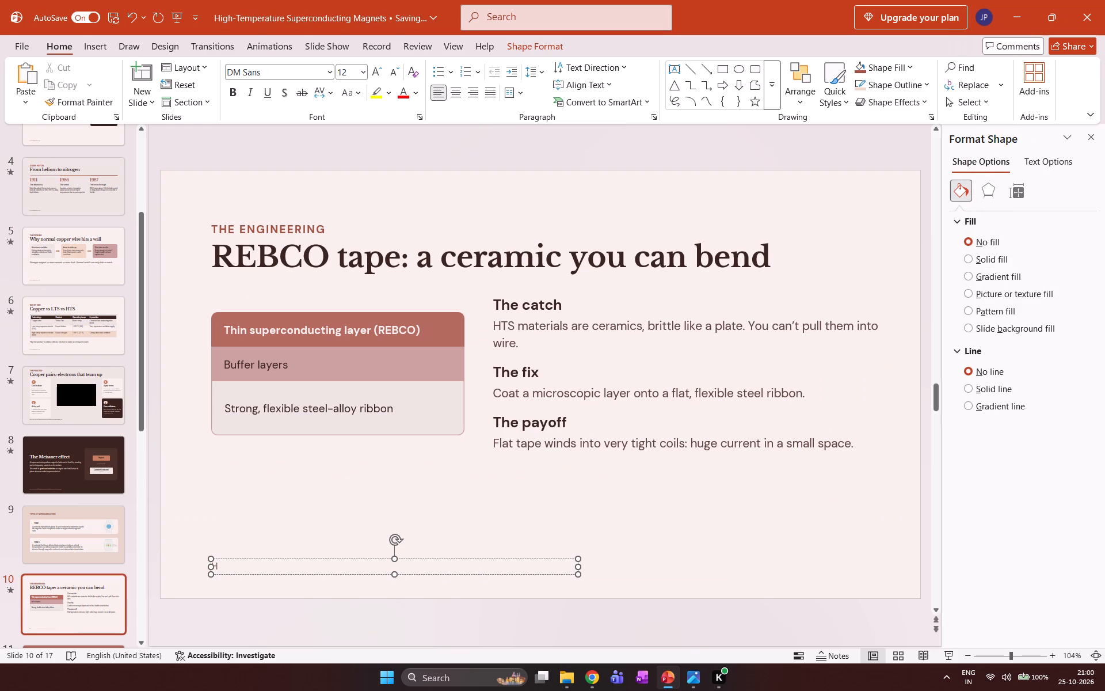
{"action": "key", "text": "period"}
{"action": "key", "text": "Left"}
{"action": "key", "text": "BackSpace"}
Delete the footer text "HTS Magnets" and its number on slide 11, the Quenching slide, keeping only the middle dot.
{"action": "scroll", "coordinate": [98, 591], "scroll_direction": "down", "scroll_amount": 5}
{"action": "left_click", "coordinate": [90, 514]}
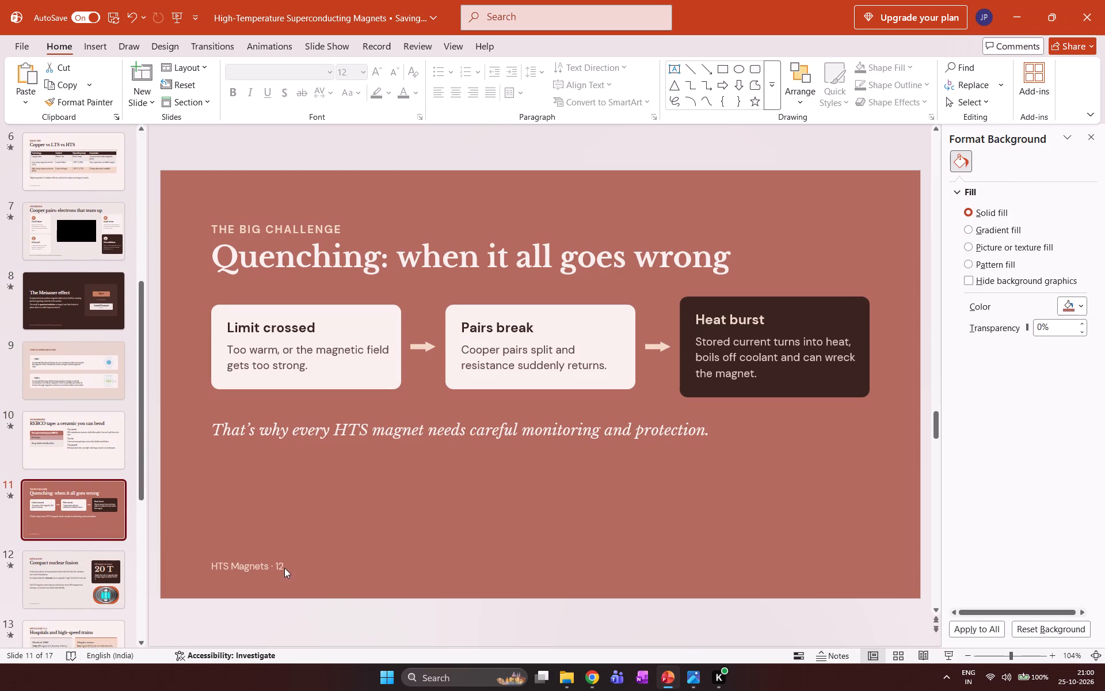
{"action": "left_click", "coordinate": [282, 564]}
{"action": "key", "text": "BackSpace"}
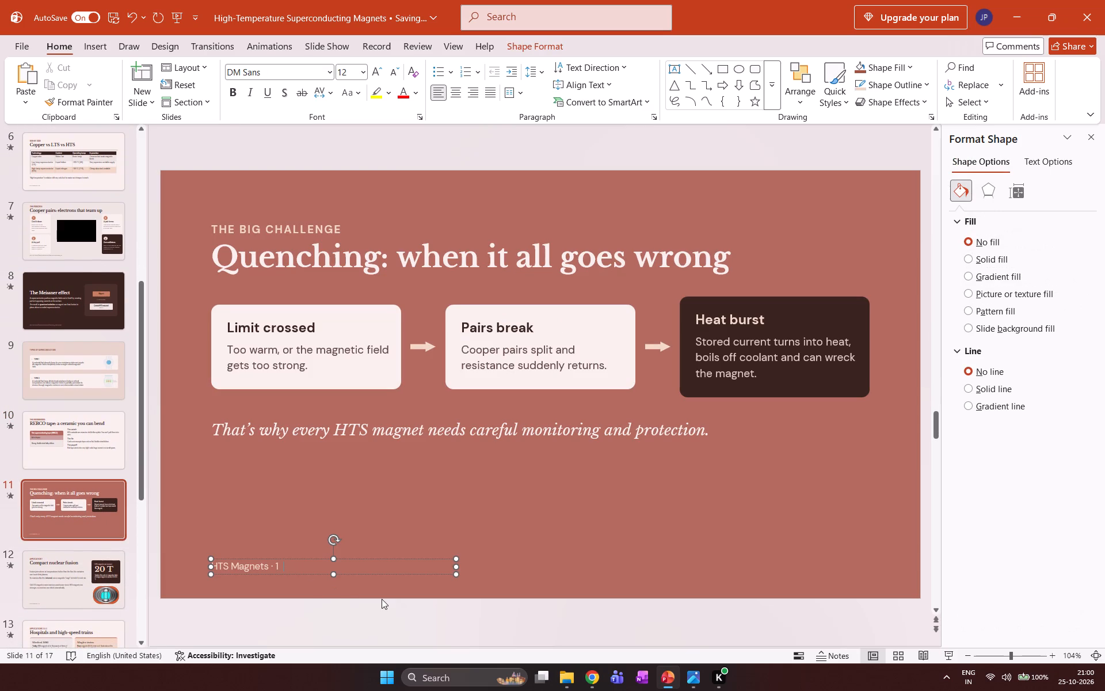
{"action": "key", "text": "BackSpace"}
{"action": "key", "text": "BackSpace"}
{"action": "key", "text": "Left"}
{"action": "key", "text": "BackSpace"}
{"action": "key", "text": "BackSpace"}
{"action": "key", "text": "BackSpace"}
{"action": "key", "text": "BackSpace"}
{"action": "key", "text": "BackSpace"}
{"action": "key", "text": "BackSpace"}
{"action": "key", "text": "BackSpace"}
{"action": "key", "text": "BackSpace"}
{"action": "key", "text": "BackSpace"}
{"action": "key", "text": "BackSpace"}
{"action": "key", "text": "BackSpace"}
{"action": "key", "text": "BackSpace"}
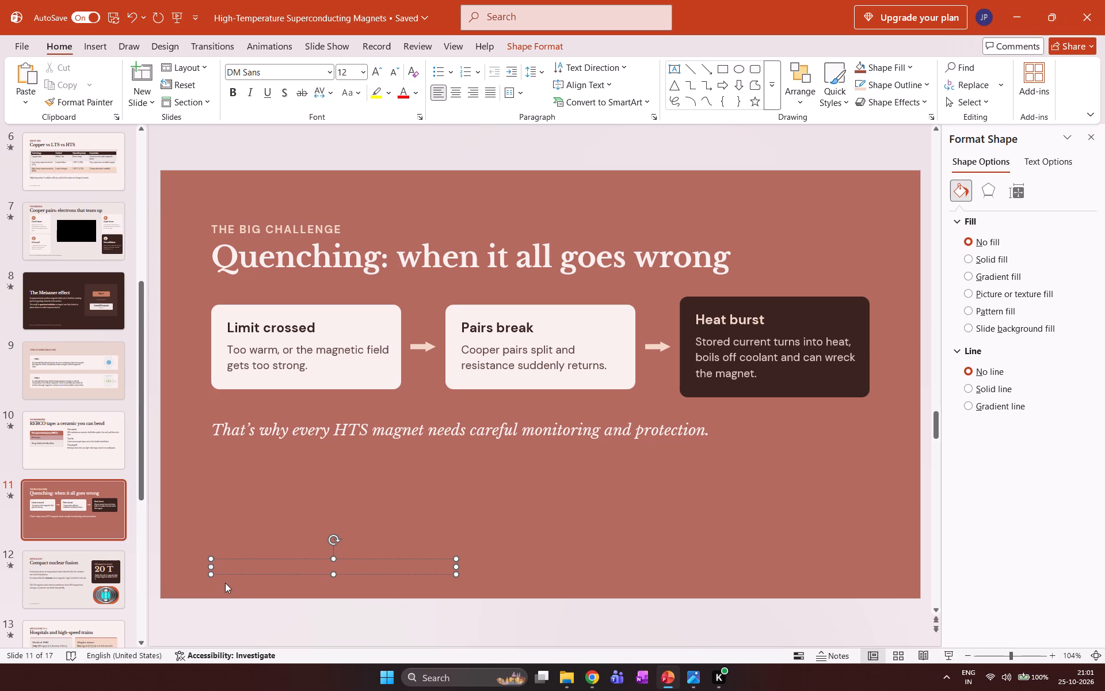
Delete the footer text "HTS Magnets" and its number on slide 12, Compact nuclear fusion, keeping only the middle dot.
{"action": "left_click", "coordinate": [84, 589]}
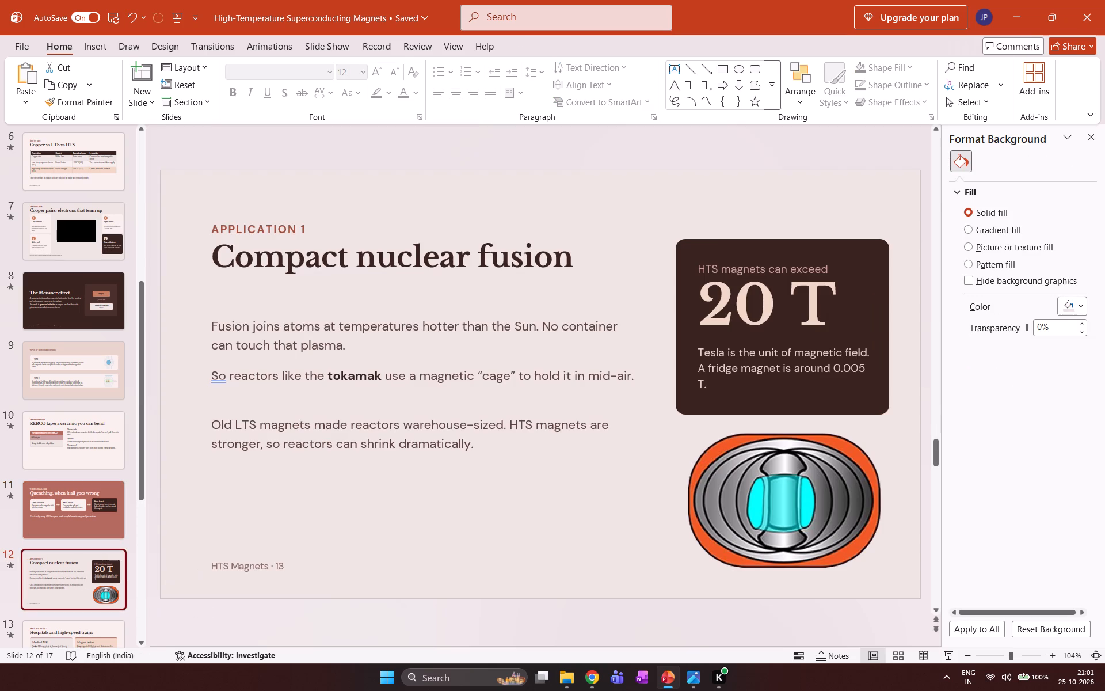
{"action": "left_click", "coordinate": [284, 565]}
{"action": "left_click", "coordinate": [284, 566]}
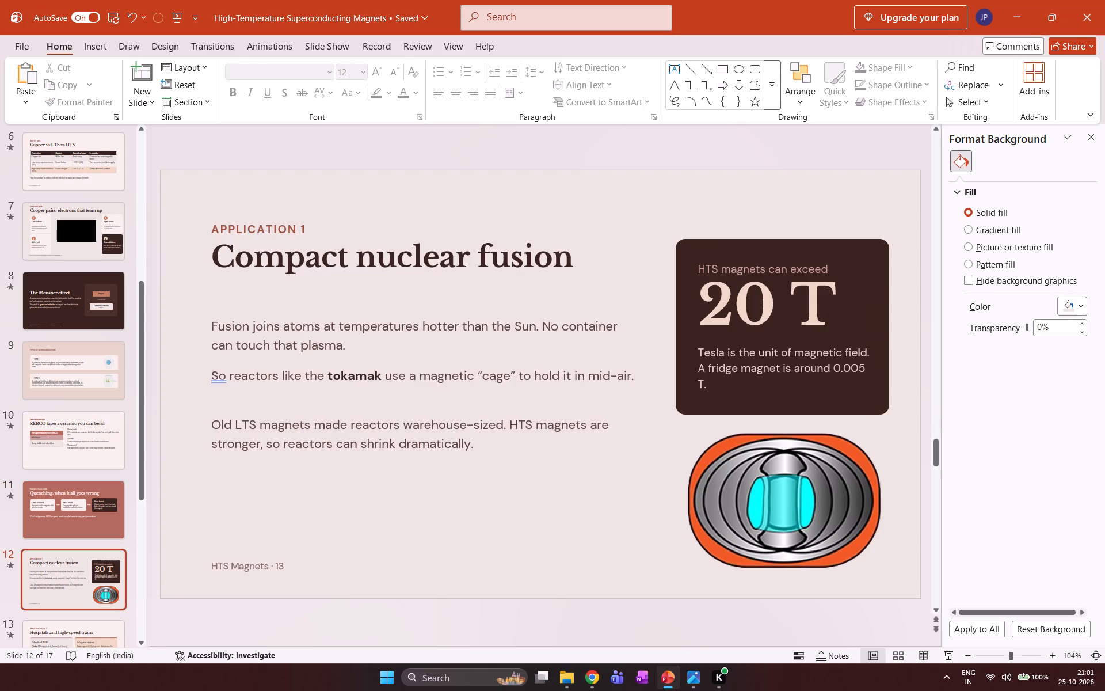
{"action": "left_click", "coordinate": [282, 566]}
{"action": "key", "text": "BackSpace"}
{"action": "key", "text": "BackSpace"}
{"action": "key", "text": "BackSpace"}
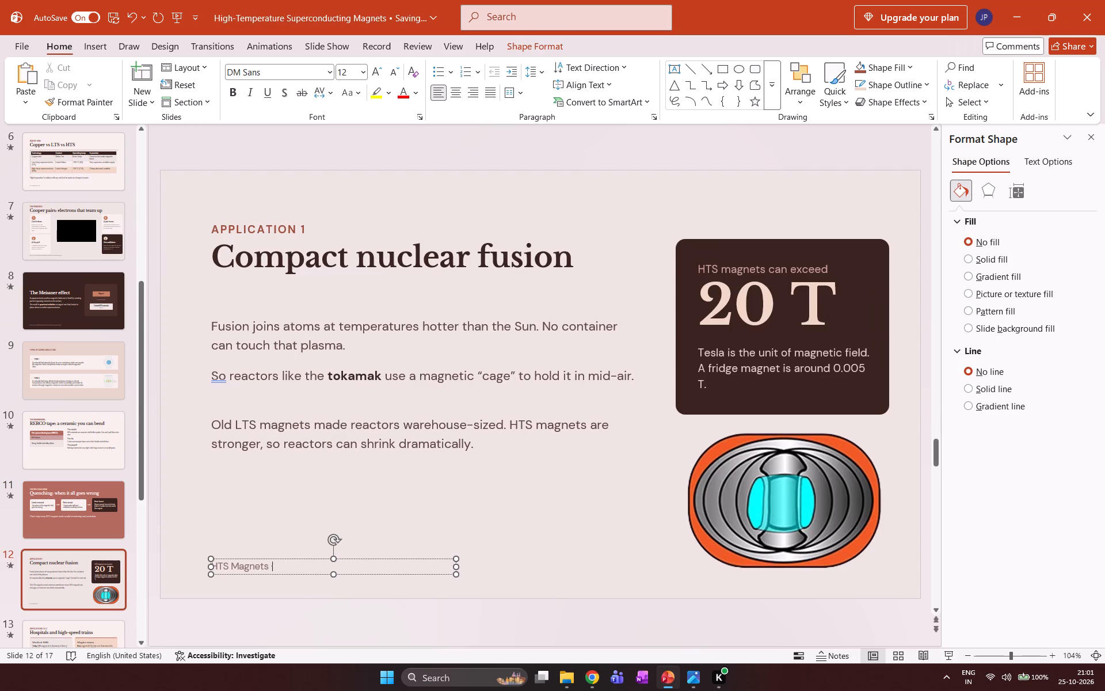
{"action": "key", "text": "Left"}
{"action": "key", "text": "BackSpace"}
{"action": "key", "text": "BackSpace"}
{"action": "key", "text": "BackSpace"}
{"action": "key", "text": "BackSpace"}
{"action": "key", "text": "BackSpace"}
{"action": "key", "text": "BackSpace"}
{"action": "key", "text": "BackSpace"}
{"action": "key", "text": "BackSpace"}
{"action": "key", "text": "BackSpace"}
{"action": "key", "text": "BackSpace"}
{"action": "key", "text": "BackSpace"}
{"action": "key", "text": "BackSpace"}
{"action": "scroll", "coordinate": [85, 605], "scroll_direction": "down", "scroll_amount": 11}
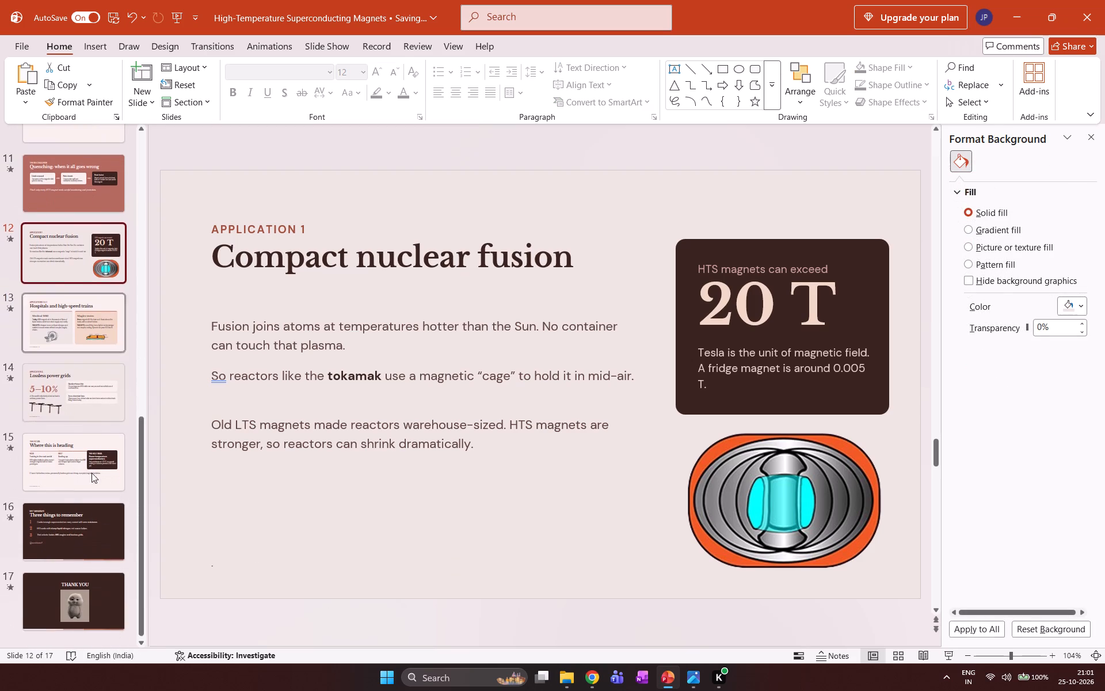
Delete the footer text "HTS Magnets" and its number on slide 13, Hospitals and high-speed trains, keeping only the middle dot.
{"action": "left_click", "coordinate": [71, 318]}
{"action": "left_click", "coordinate": [285, 563]}
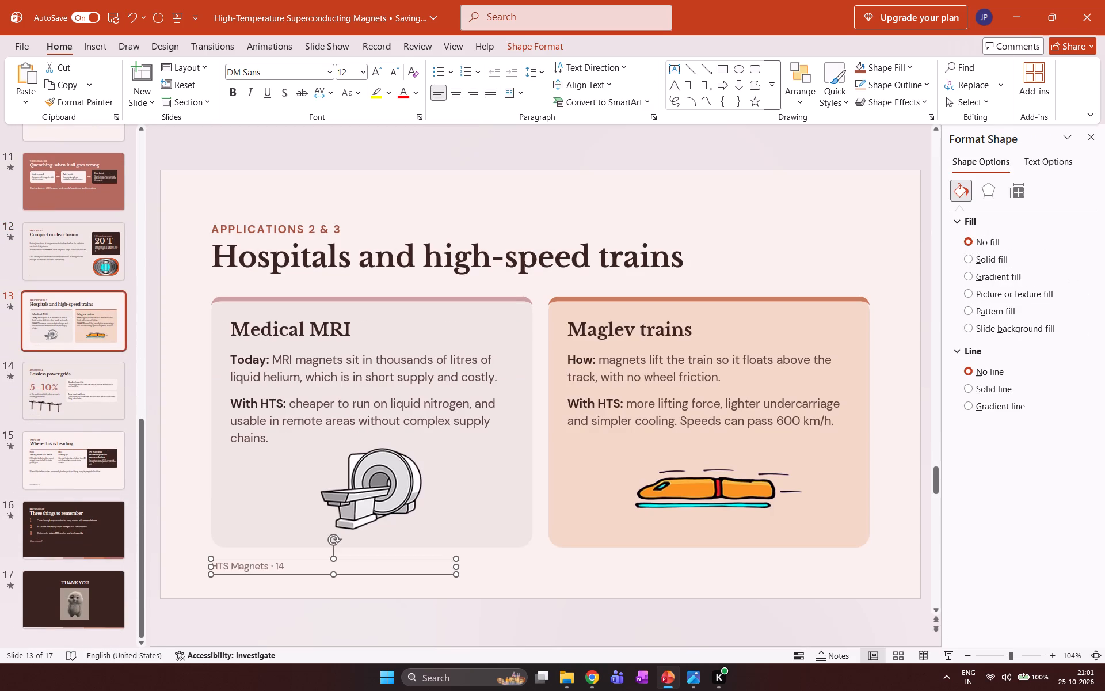
{"action": "left_click", "coordinate": [283, 565]}
{"action": "key", "text": "BackSpace"}
{"action": "key", "text": "BackSpace"}
{"action": "key", "text": "BackSpace"}
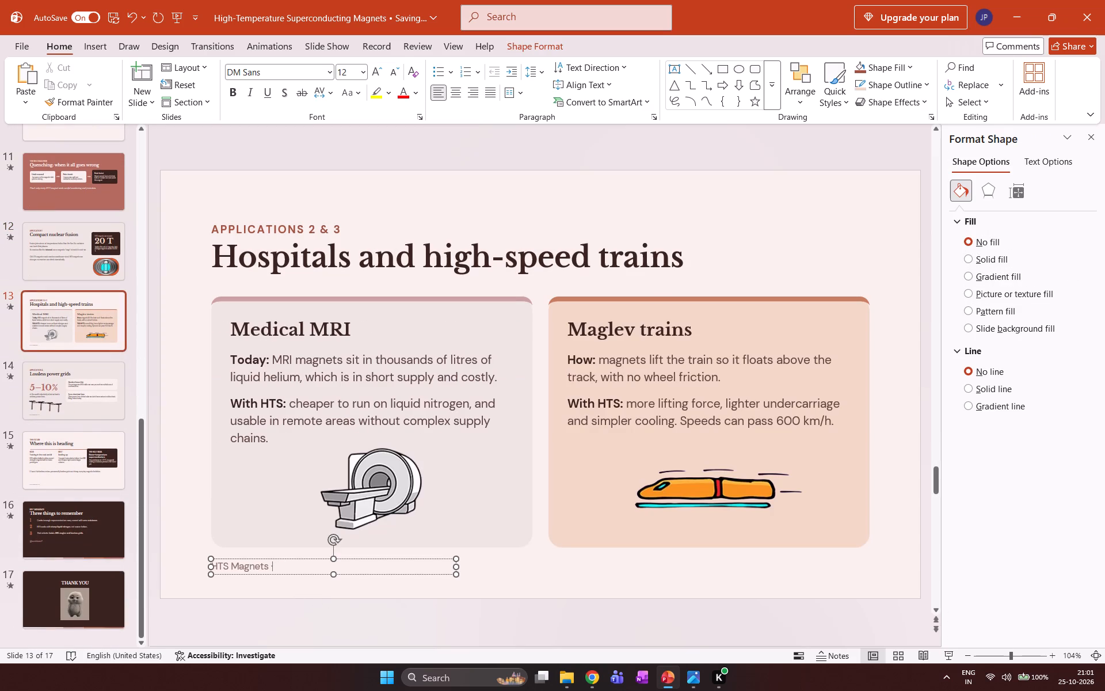
{"action": "left_click", "coordinate": [271, 565]}
{"action": "key", "text": "BackSpace"}
{"action": "key", "text": "BackSpace"}
{"action": "key", "text": "BackSpace"}
{"action": "key", "text": "BackSpace"}
{"action": "key", "text": "BackSpace"}
{"action": "key", "text": "BackSpace"}
{"action": "key", "text": "BackSpace"}
{"action": "key", "text": "BackSpace"}
{"action": "key", "text": "BackSpace"}
{"action": "key", "text": "BackSpace"}
{"action": "key", "text": "BackSpace"}
{"action": "key", "text": "BackSpace"}
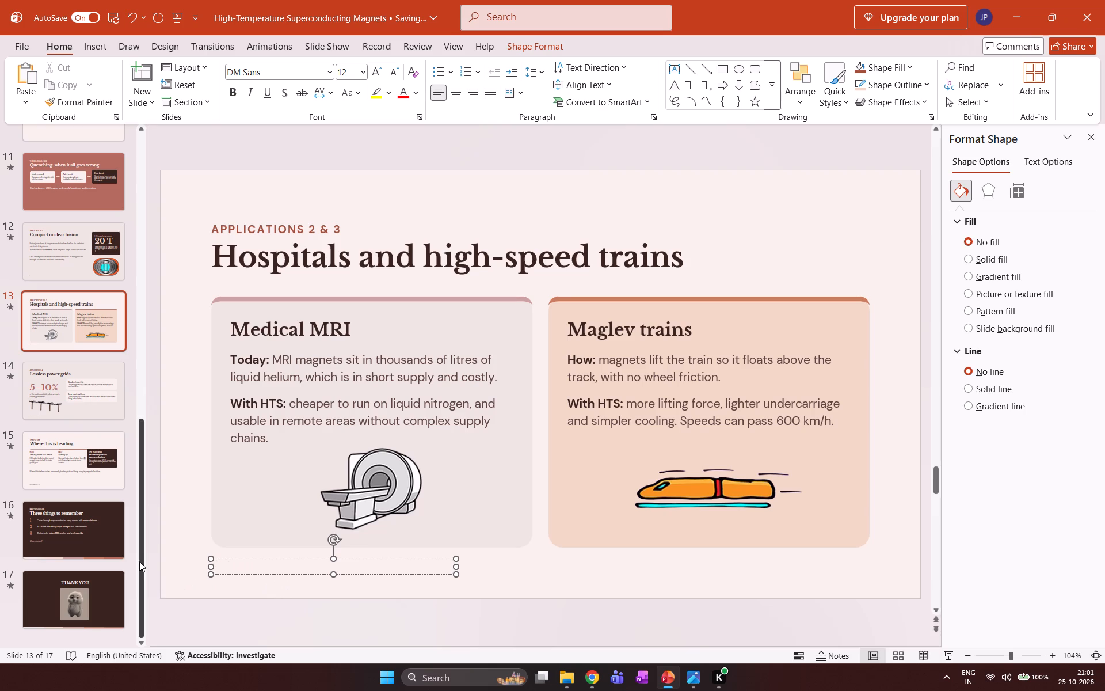
Delete the footer text "HTS Magnets" and its number on slide 14, Lossless power grids, keeping only the middle dot.
{"action": "left_click", "coordinate": [98, 401]}
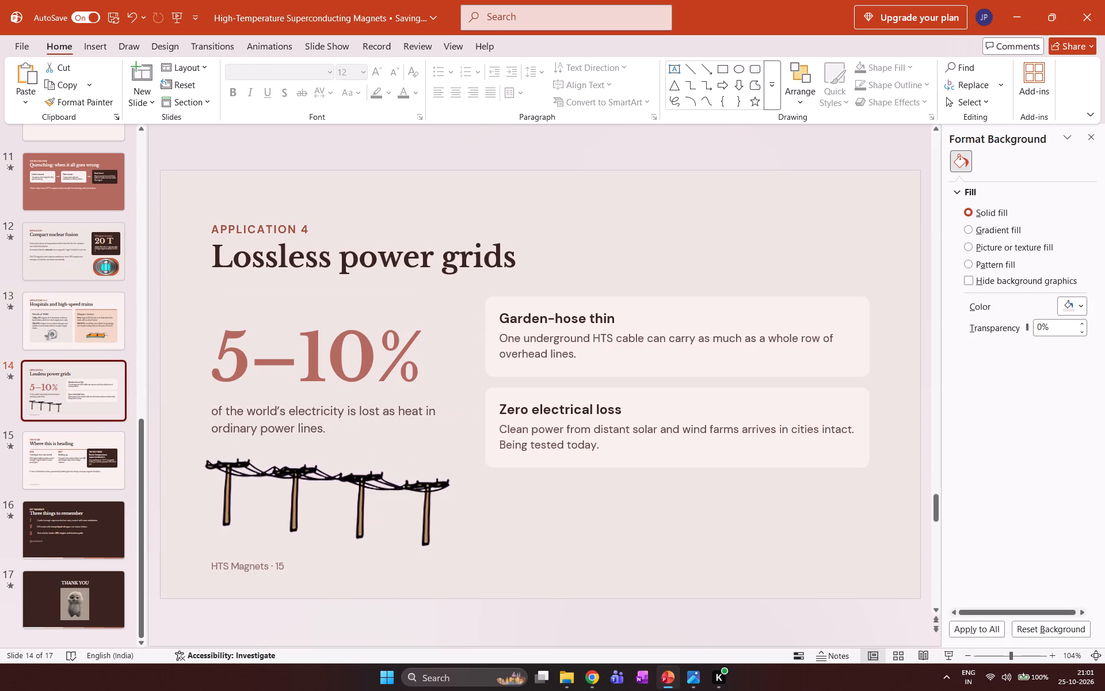
{"action": "left_click", "coordinate": [284, 565]}
{"action": "key", "text": "BackSpace"}
{"action": "key", "text": "BackSpace"}
{"action": "key", "text": "BackSpace"}
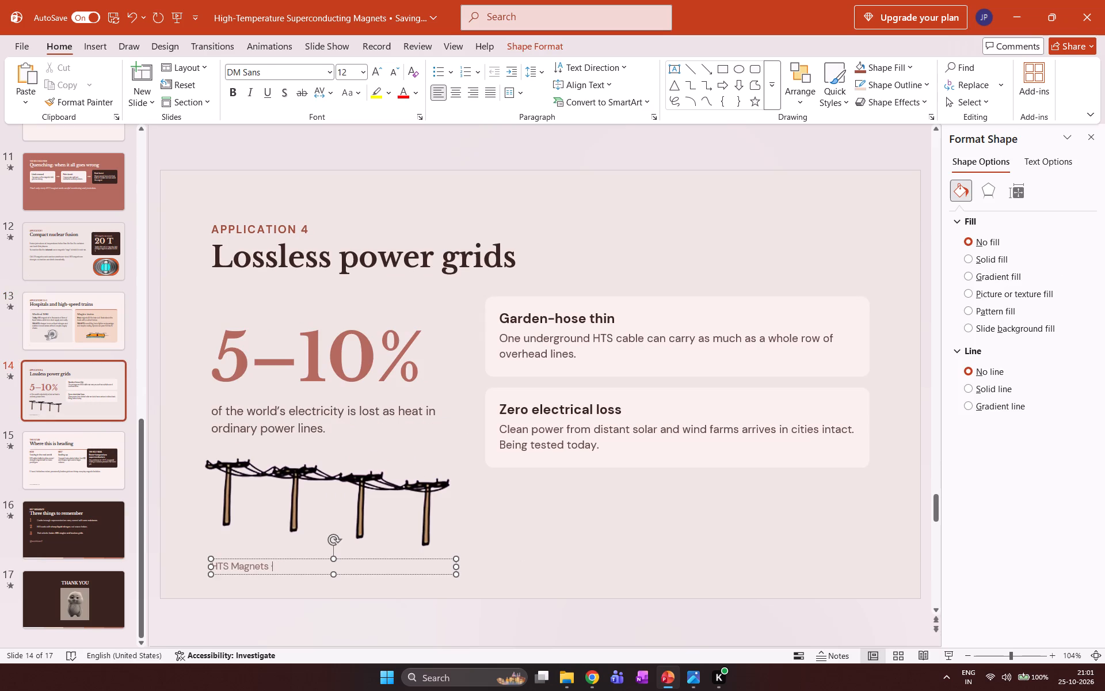
{"action": "left_click", "coordinate": [270, 565]}
{"action": "key", "text": "BackSpace"}
{"action": "key", "text": "BackSpace"}
{"action": "key", "text": "BackSpace"}
{"action": "key", "text": "BackSpace"}
{"action": "key", "text": "BackSpace"}
{"action": "key", "text": "BackSpace"}
{"action": "key", "text": "BackSpace"}
{"action": "key", "text": "BackSpace"}
{"action": "key", "text": "BackSpace"}
{"action": "key", "text": "BackSpace"}
{"action": "key", "text": "BackSpace"}
{"action": "key", "text": "BackSpace"}
{"action": "key", "text": "BackSpace"}
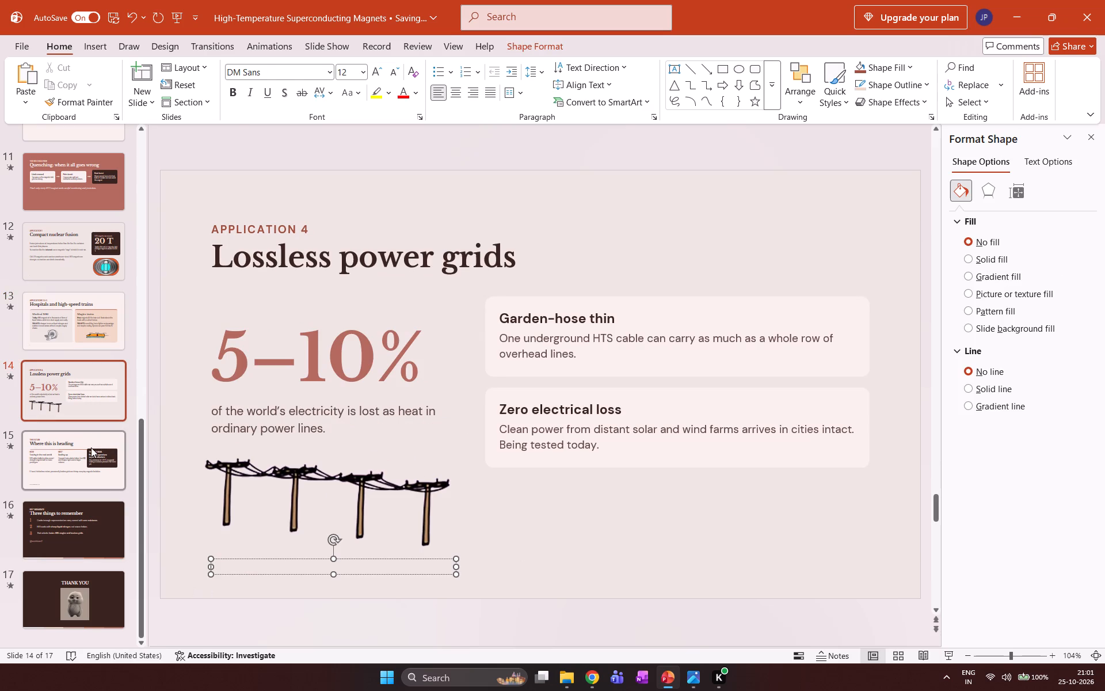
Delete the footer text "HTS Magnets" and its number on slide 15, Where this is heading, keeping only the middle dot.
{"action": "left_click", "coordinate": [91, 447]}
{"action": "left_click", "coordinate": [286, 564]}
{"action": "left_click", "coordinate": [283, 564]}
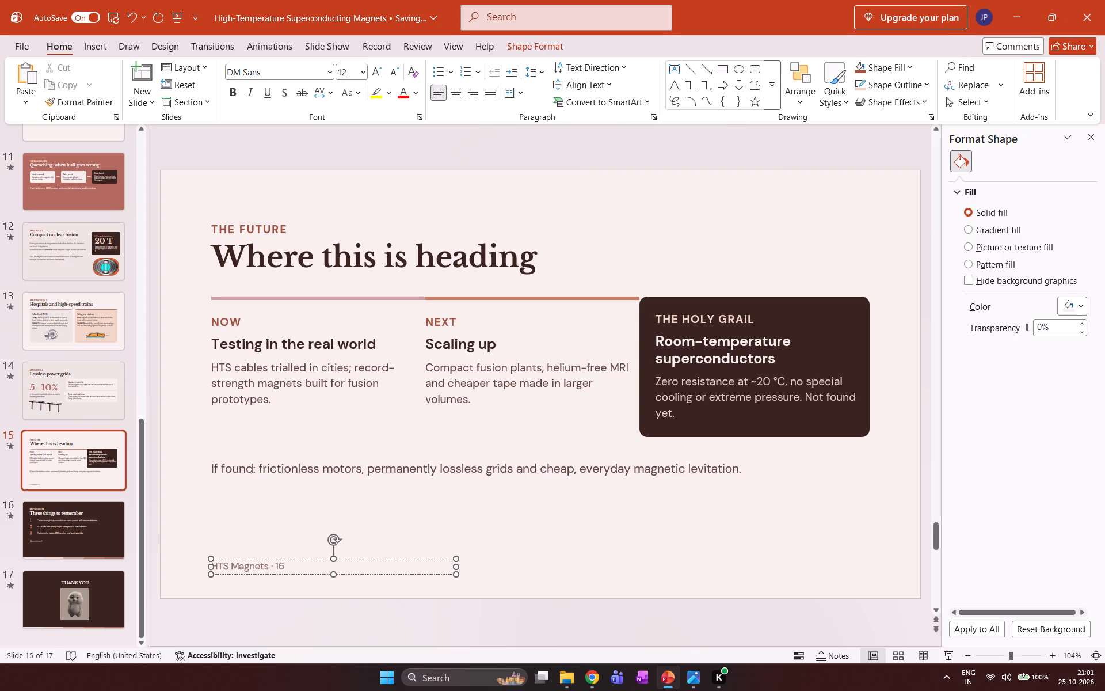
{"action": "key", "text": "BackSpace"}
{"action": "key", "text": "BackSpace"}
{"action": "key", "text": "BackSpace"}
{"action": "left_click", "coordinate": [269, 565]}
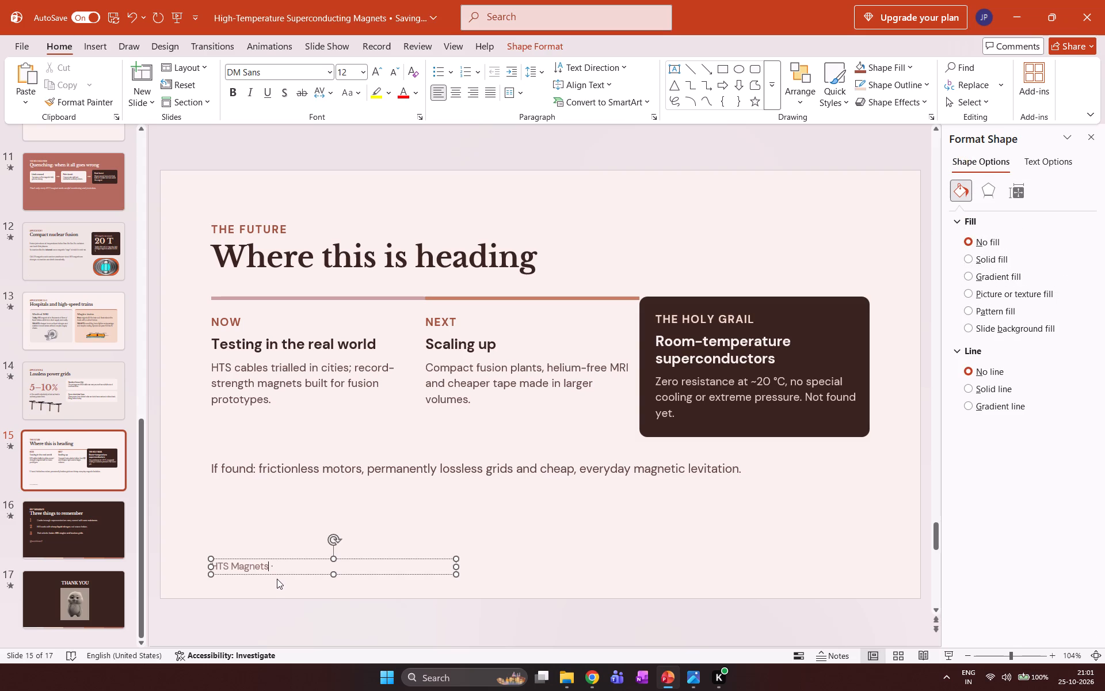
{"action": "key", "text": "Right"}
{"action": "key", "text": "BackSpace"}
{"action": "key", "text": "BackSpace"}
{"action": "key", "text": "BackSpace"}
{"action": "key", "text": "BackSpace"}
{"action": "key", "text": "BackSpace"}
{"action": "key", "text": "BackSpace"}
{"action": "key", "text": "BackSpace"}
{"action": "key", "text": "BackSpace"}
{"action": "key", "text": "BackSpace"}
{"action": "key", "text": "BackSpace"}
{"action": "key", "text": "BackSpace"}
{"action": "key", "text": "BackSpace"}
{"action": "key", "text": "BackSpace"}
{"action": "key", "text": "BackSpace"}
{"action": "key", "text": "BackSpace"}
{"action": "key", "text": "BackSpace"}
{"action": "key", "text": "BackSpace"}
{"action": "key", "text": "BackSpace"}
{"action": "key", "text": "BackSpace"}
{"action": "key", "text": "BackSpace"}
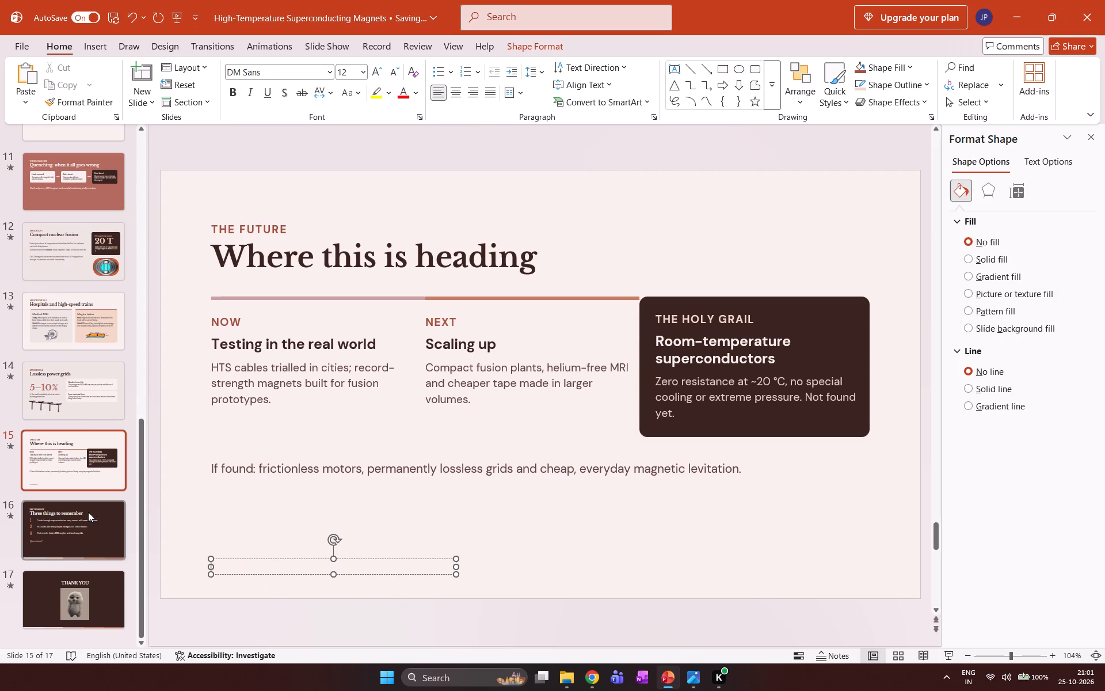
Review slides 16 and 17, and slides 15 back through 7, for any leftover "HTS Magnets" footer text.
{"action": "left_click", "coordinate": [88, 512]}
{"action": "scroll", "coordinate": [103, 542], "scroll_direction": "down", "scroll_amount": 3}
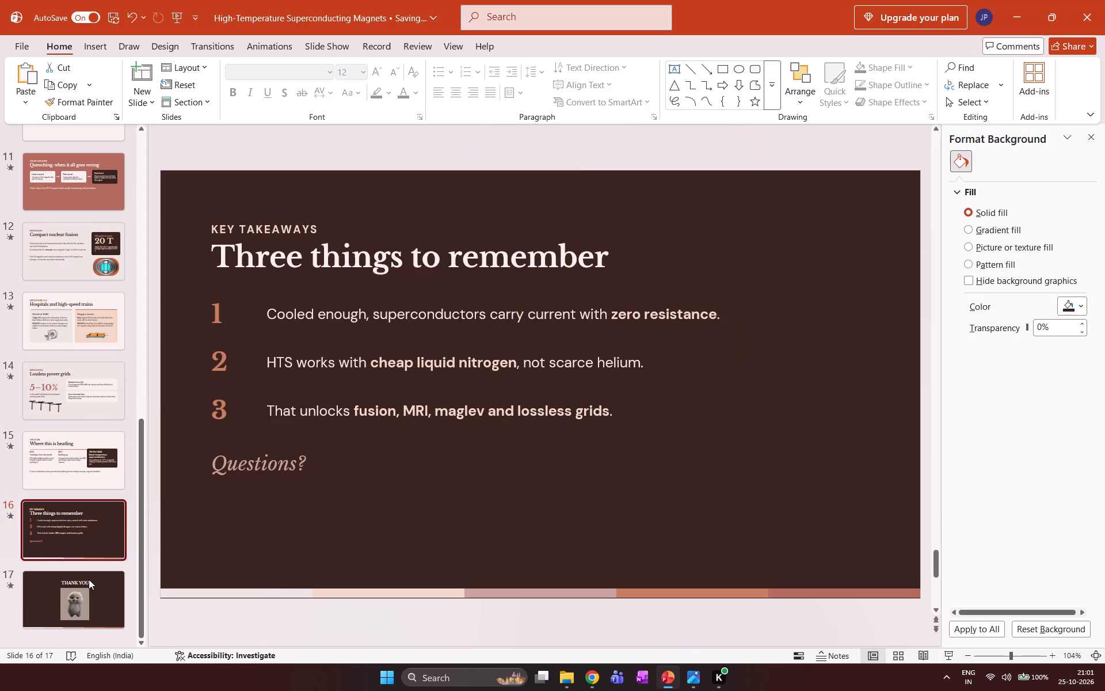
{"action": "left_click", "coordinate": [89, 579]}
{"action": "left_click", "coordinate": [97, 475]}
{"action": "left_click", "coordinate": [96, 392]}
{"action": "left_click", "coordinate": [93, 336]}
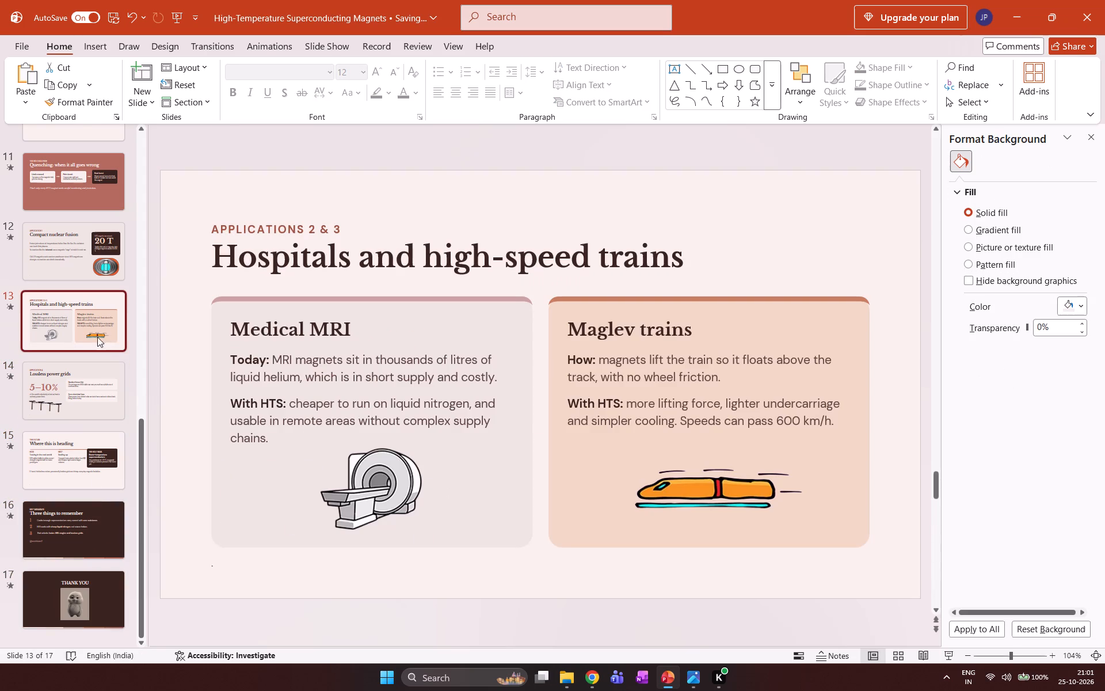
{"action": "scroll", "coordinate": [112, 333], "scroll_direction": "up", "scroll_amount": 3}
{"action": "left_click", "coordinate": [89, 358]}
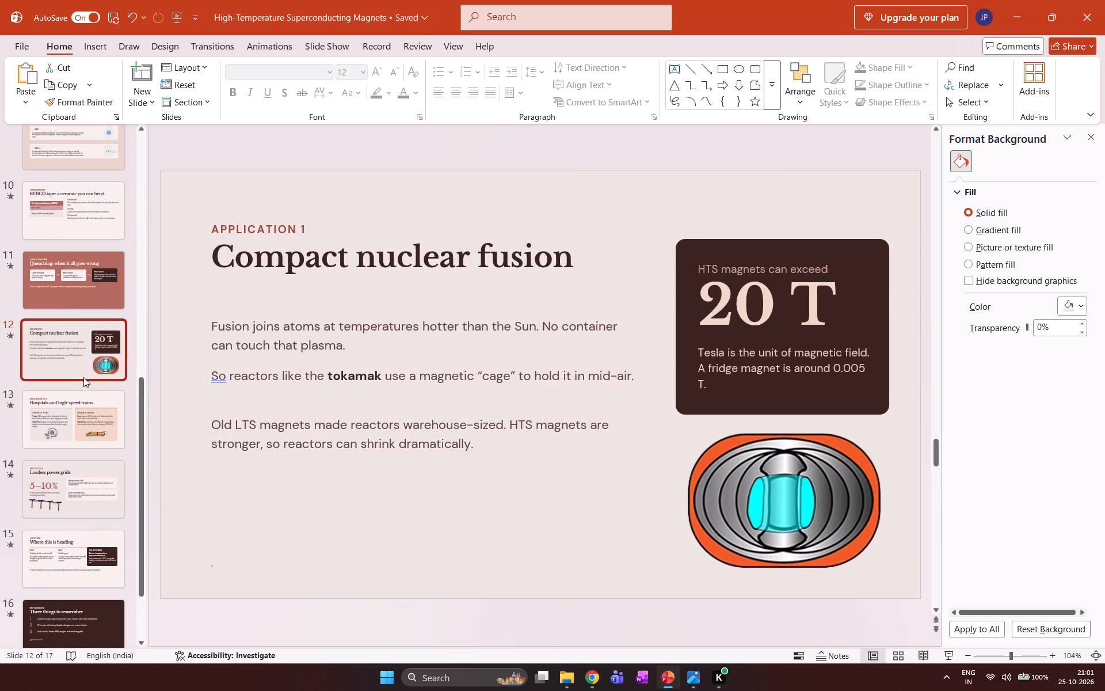
{"action": "scroll", "coordinate": [83, 378], "scroll_direction": "up", "scroll_amount": 2}
{"action": "left_click", "coordinate": [87, 332]}
{"action": "scroll", "coordinate": [86, 365], "scroll_direction": "up", "scroll_amount": 1}
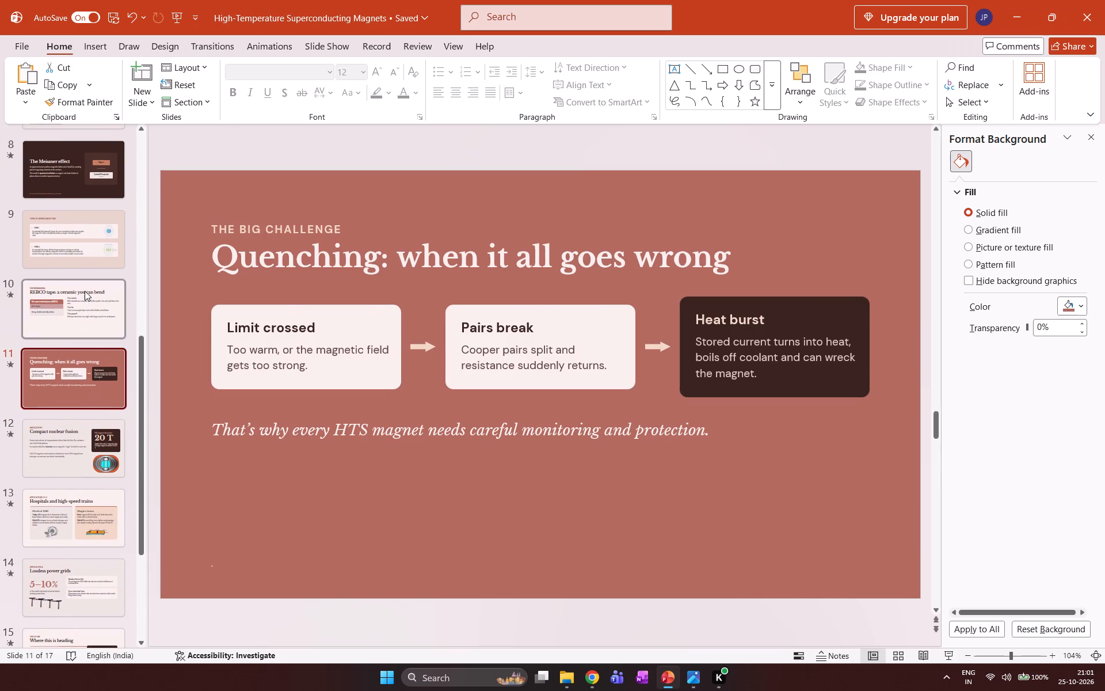
{"action": "left_click", "coordinate": [85, 290]}
{"action": "scroll", "coordinate": [81, 321], "scroll_direction": "up", "scroll_amount": 2}
{"action": "left_click", "coordinate": [77, 319]}
{"action": "scroll", "coordinate": [77, 323], "scroll_direction": "up", "scroll_amount": 3}
{"action": "left_click", "coordinate": [78, 341]}
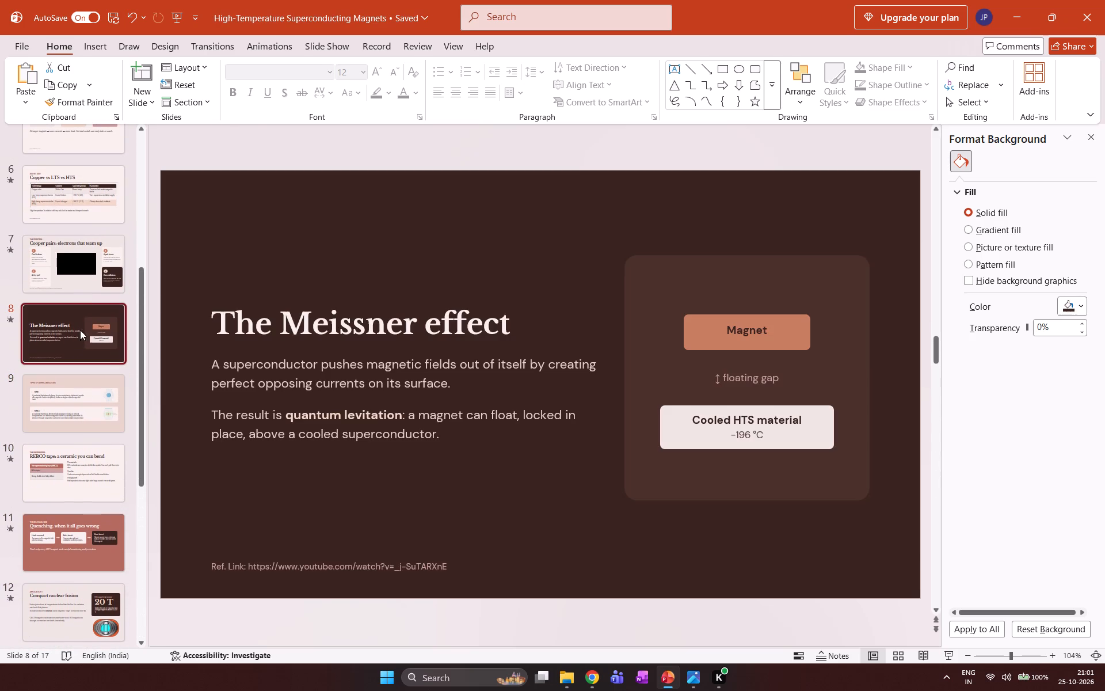
{"action": "left_click", "coordinate": [79, 278]}
{"action": "scroll", "coordinate": [105, 303], "scroll_direction": "up", "scroll_amount": 5}
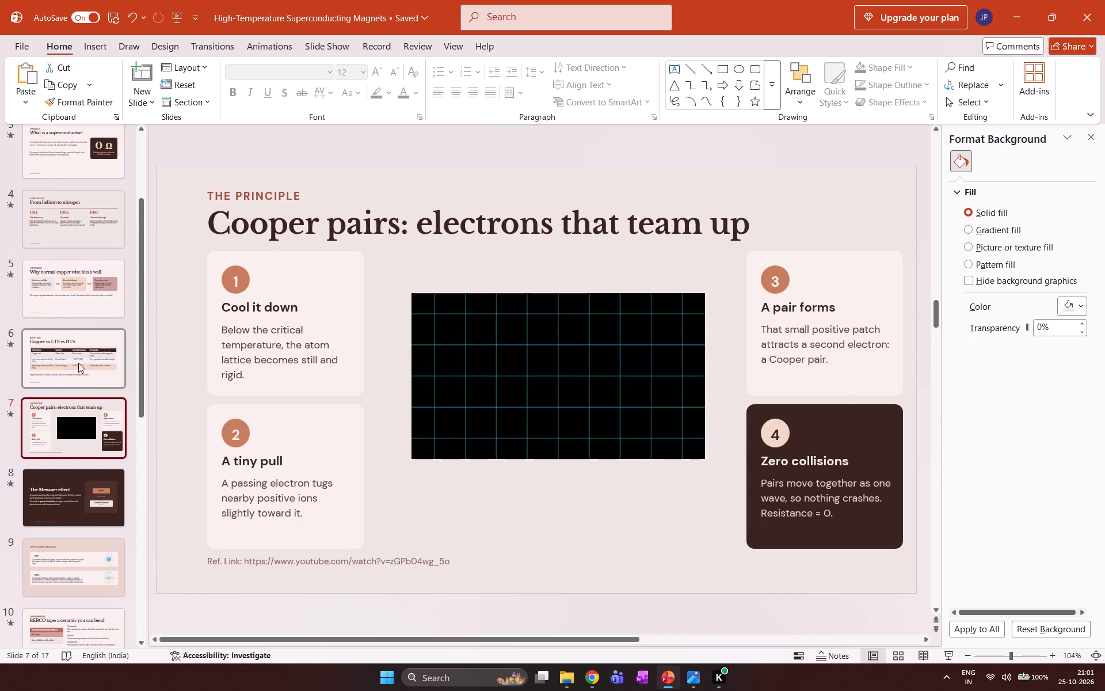
Delete the footer text "HTS Magnets" and its number on slide 6, Copper vs LTS vs HTS, keeping only the middle dot.
{"action": "left_click", "coordinate": [79, 363]}
{"action": "left_click", "coordinate": [287, 567]}
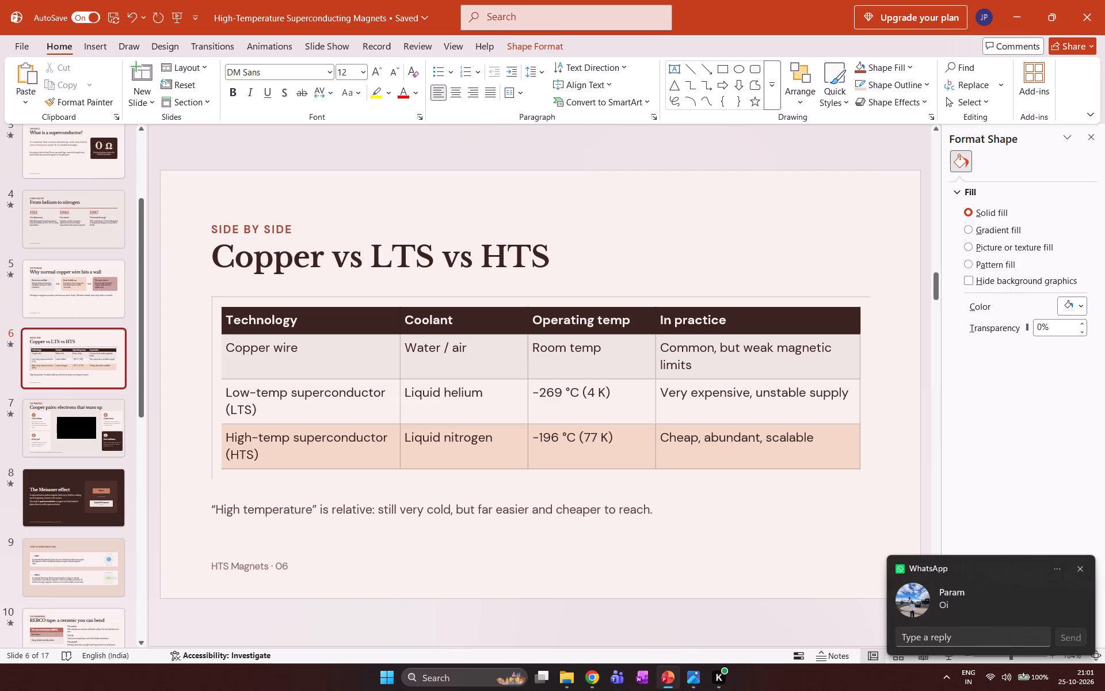
{"action": "key", "text": "BackSpace"}
{"action": "key", "text": "BackSpace"}
{"action": "key", "text": "BackSpace"}
{"action": "left_click", "coordinate": [270, 567]}
{"action": "key", "text": "BackSpace"}
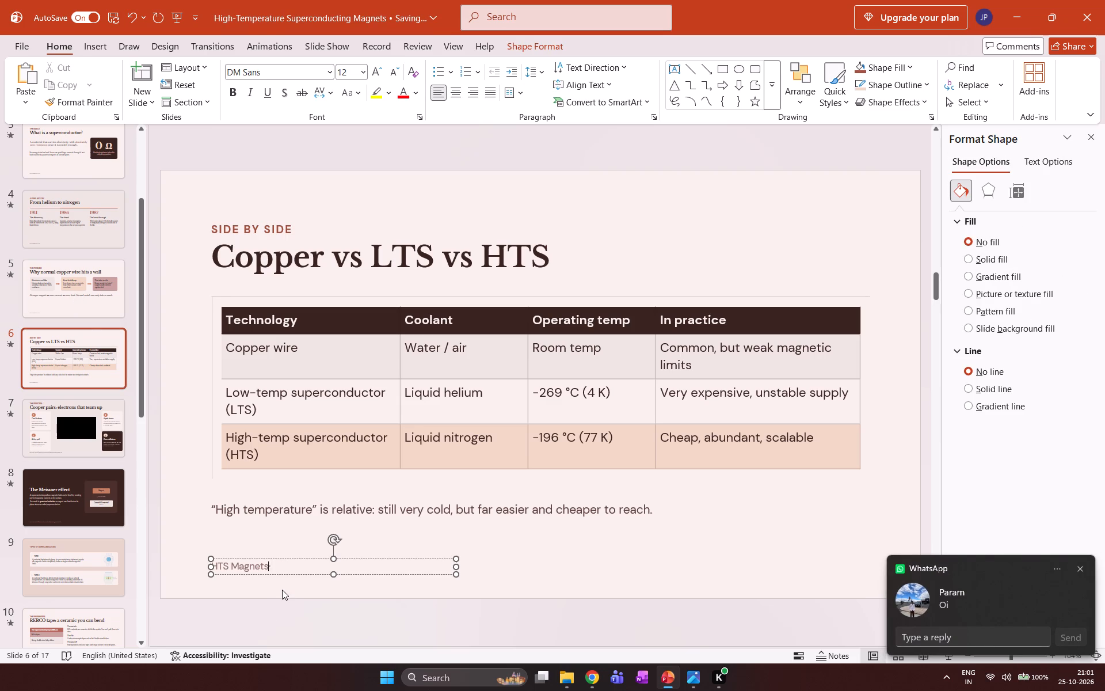
{"action": "key", "text": "BackSpace"}
{"action": "key", "text": "BackSpace"}
{"action": "key", "text": "BackSpace"}
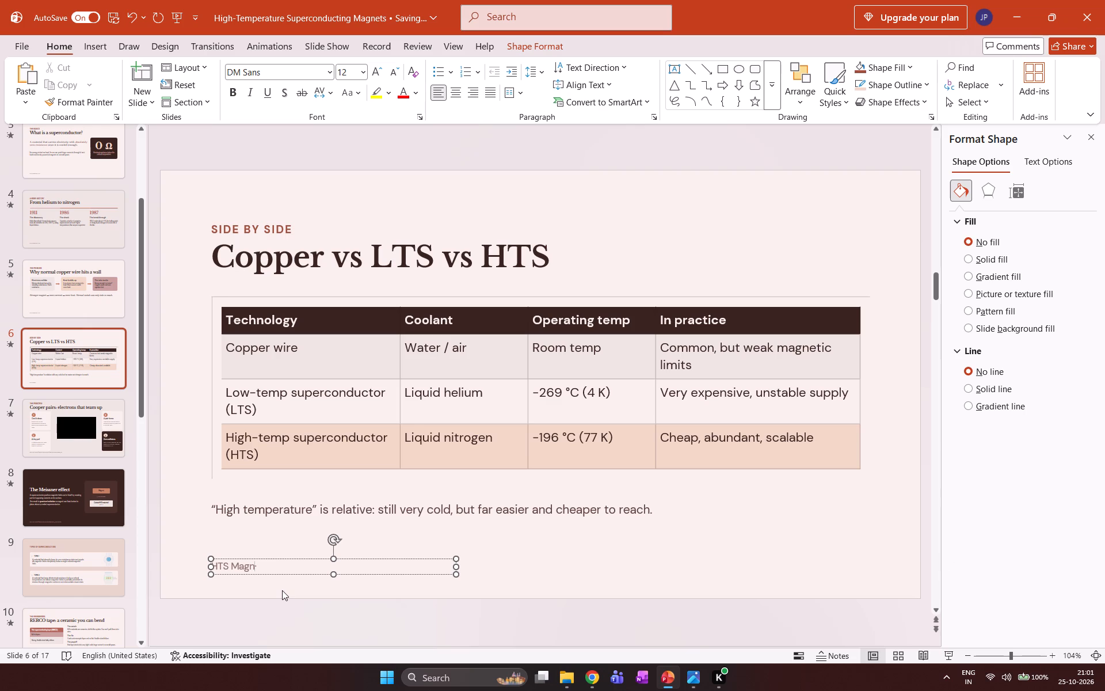
{"action": "key", "text": "BackSpace"}
{"action": "key", "text": "BackSpace"}
{"action": "key", "text": "BackSpace"}
{"action": "key", "text": "BackSpace"}
{"action": "key", "text": "BackSpace"}
{"action": "key", "text": "BackSpace"}
{"action": "key", "text": "BackSpace"}
{"action": "key", "text": "BackSpace"}
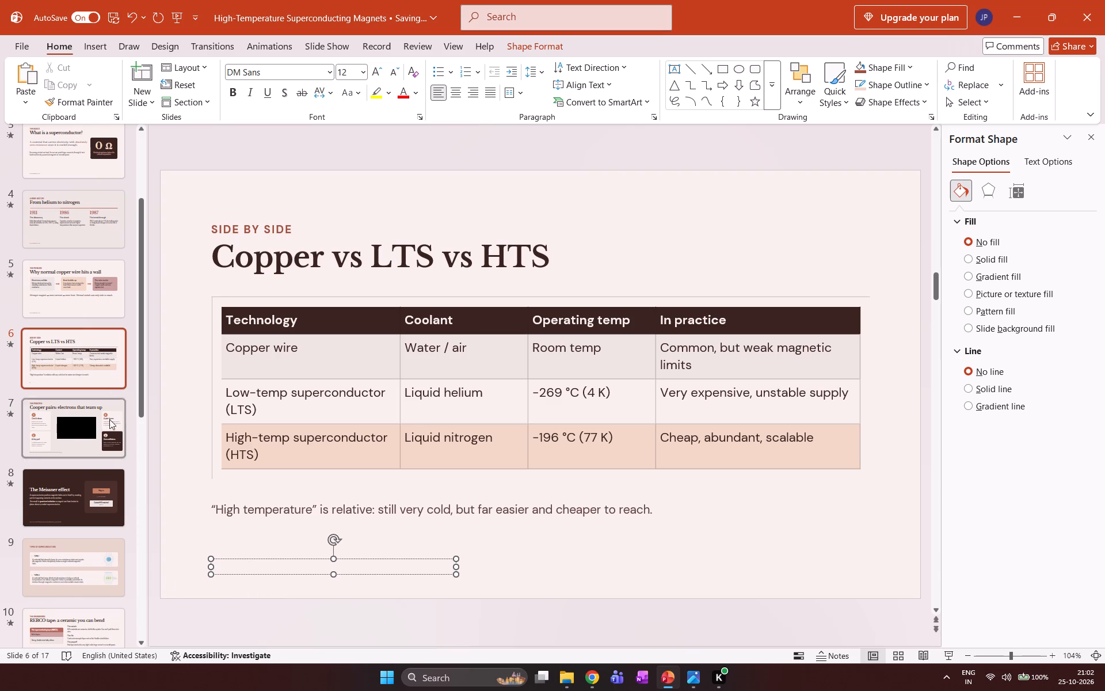
{"action": "key", "text": "BackSpace"}
Delete the footer text "HTS Magnets" and its number on slide 5, Why normal copper wire hits a wall.
{"action": "left_click", "coordinate": [70, 281]}
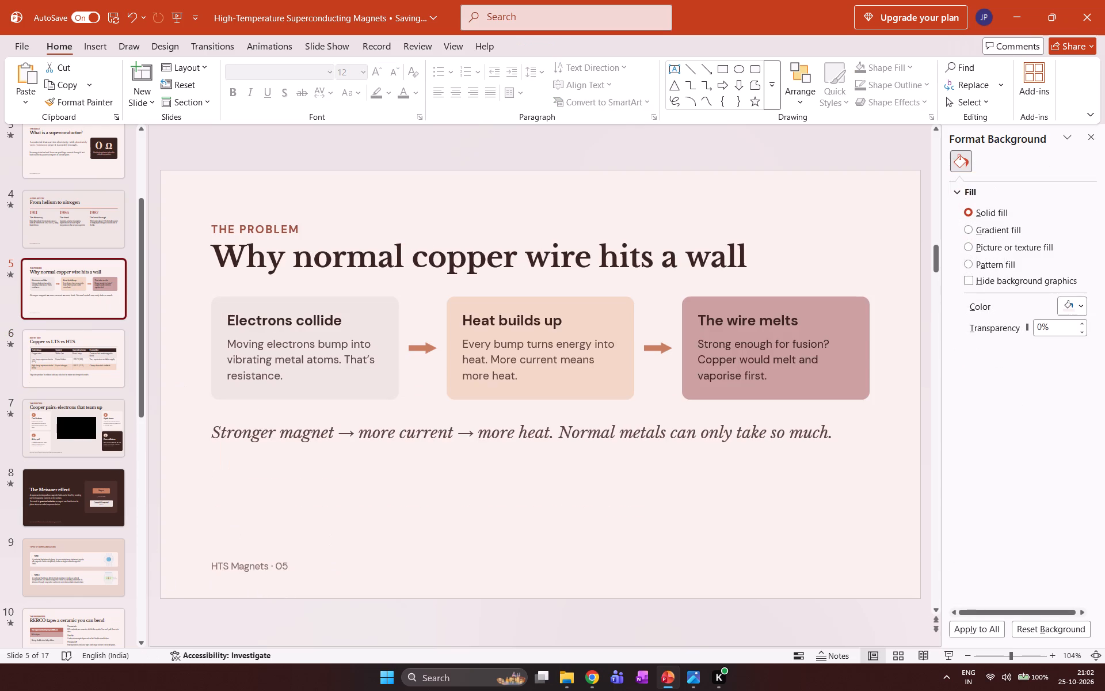
Delete the footer text "HTS Magnets" and its number on slide 5, the copper wire slide, keeping only the middle dot.
{"action": "left_click", "coordinate": [287, 566]}
{"action": "key", "text": "BackSpace"}
{"action": "key", "text": "BackSpace"}
{"action": "key", "text": "BackSpace"}
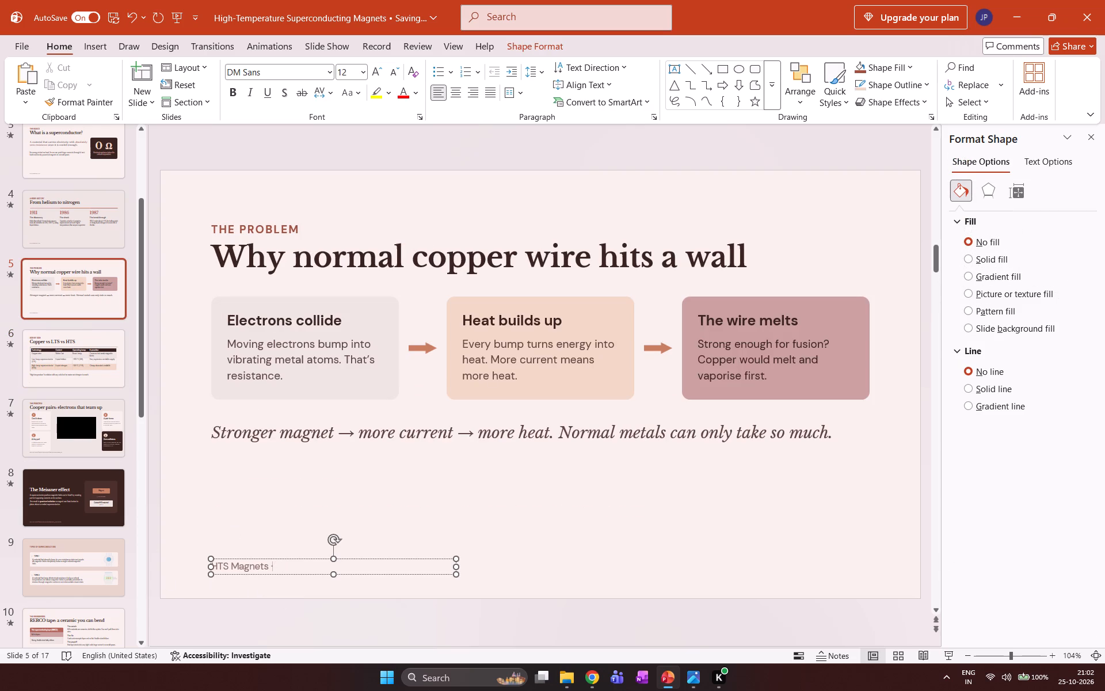
{"action": "key", "text": "Left"}
{"action": "key", "text": "BackSpace"}
{"action": "key", "text": "BackSpace"}
{"action": "key", "text": "BackSpace"}
{"action": "key", "text": "BackSpace"}
{"action": "key", "text": "BackSpace"}
{"action": "key", "text": "BackSpace"}
{"action": "key", "text": "BackSpace"}
{"action": "key", "text": "BackSpace"}
{"action": "key", "text": "BackSpace"}
{"action": "key", "text": "BackSpace"}
{"action": "key", "text": "BackSpace"}
{"action": "key", "text": "BackSpace"}
{"action": "key", "text": "BackSpace"}
{"action": "key", "text": "BackSpace"}
{"action": "key", "text": "BackSpace"}
{"action": "key", "text": "BackSpace"}
{"action": "key", "text": "BackSpace"}
Delete the footer text "HTS Magnets" and its number on slide 4, From helium to nitrogen, keeping only the middle dot.
{"action": "scroll", "coordinate": [119, 528], "scroll_direction": "up", "scroll_amount": 6}
{"action": "left_click", "coordinate": [117, 394]}
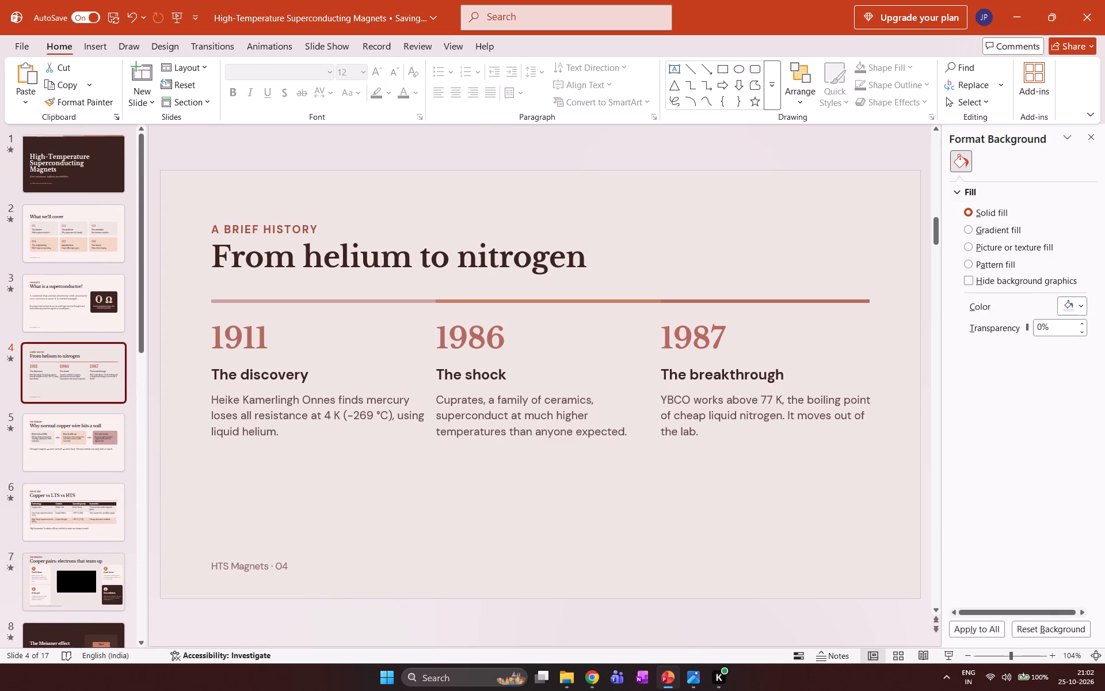
{"action": "left_click", "coordinate": [287, 560]}
{"action": "key", "text": "BackSpace"}
{"action": "key", "text": "BackSpace"}
{"action": "key", "text": "BackSpace"}
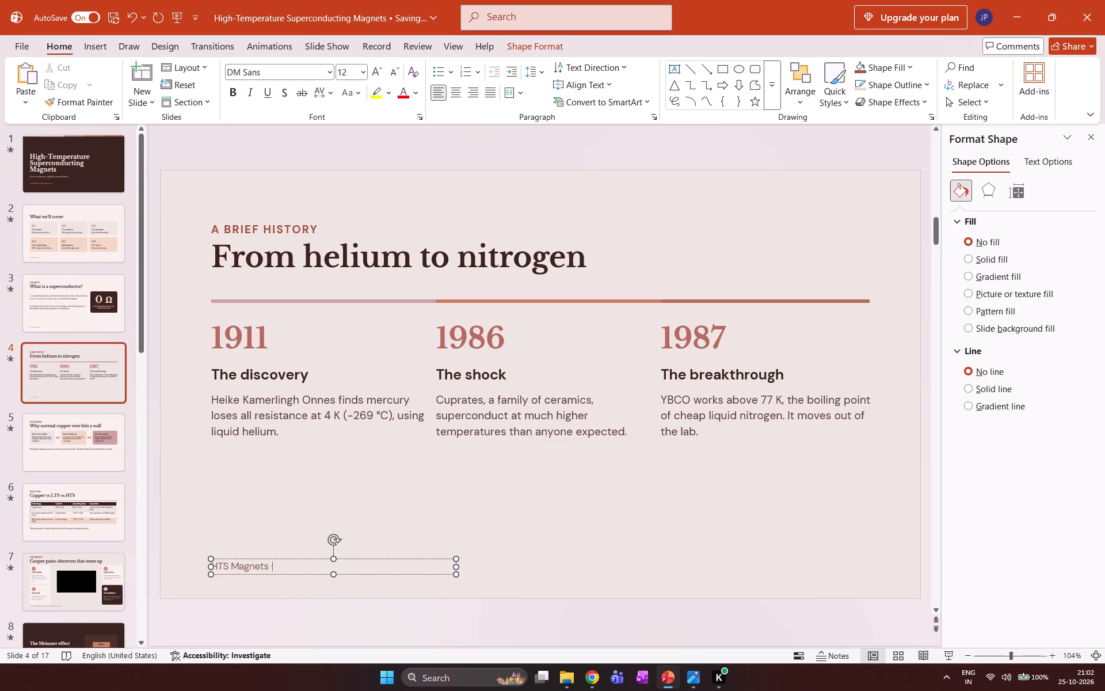
{"action": "key", "text": "Left"}
{"action": "key", "text": "Left"}
{"action": "key", "text": "Left"}
{"action": "key", "text": "Left"}
{"action": "key", "text": "Left"}
{"action": "key", "text": "Left"}
{"action": "key", "text": "Left"}
{"action": "key", "text": "Left"}
{"action": "key", "text": "Left"}
{"action": "key", "text": "Left"}
{"action": "key", "text": "Left"}
{"action": "key", "text": "Left"}
{"action": "key", "text": "Left"}
{"action": "key", "text": "Left"}
{"action": "key", "text": "Right"}
{"action": "key", "text": "Right"}
{"action": "key", "text": "Right"}
{"action": "key", "text": "Right"}
{"action": "key", "text": "Right"}
{"action": "key", "text": "Right"}
{"action": "key", "text": "Right"}
{"action": "key", "text": "Right"}
{"action": "key", "text": "Right"}
{"action": "key", "text": "Right"}
{"action": "key", "text": "Right"}
{"action": "key", "text": "Right"}
{"action": "key", "text": "BackSpace"}
{"action": "key", "text": "BackSpace"}
{"action": "key", "text": "BackSpace"}
{"action": "key", "text": "BackSpace"}
{"action": "key", "text": "BackSpace"}
{"action": "key", "text": "BackSpace"}
{"action": "key", "text": "BackSpace"}
{"action": "key", "text": "BackSpace"}
{"action": "key", "text": "BackSpace"}
{"action": "key", "text": "BackSpace"}
{"action": "key", "text": "BackSpace"}
{"action": "key", "text": "BackSpace"}
{"action": "key", "text": "BackSpace"}
{"action": "key", "text": "BackSpace"}
{"action": "key", "text": "BackSpace"}
{"action": "key", "text": "BackSpace"}
{"action": "key", "text": "BackSpace"}
{"action": "key", "text": "BackSpace"}
{"action": "key", "text": "BackSpace"}
{"action": "key", "text": "BackSpace"}
Delete the footer text "HTS Magnets" and its number on slide 3, What is a superconductor?, keeping only the middle dot.
{"action": "scroll", "coordinate": [94, 478], "scroll_direction": "up", "scroll_amount": 2}
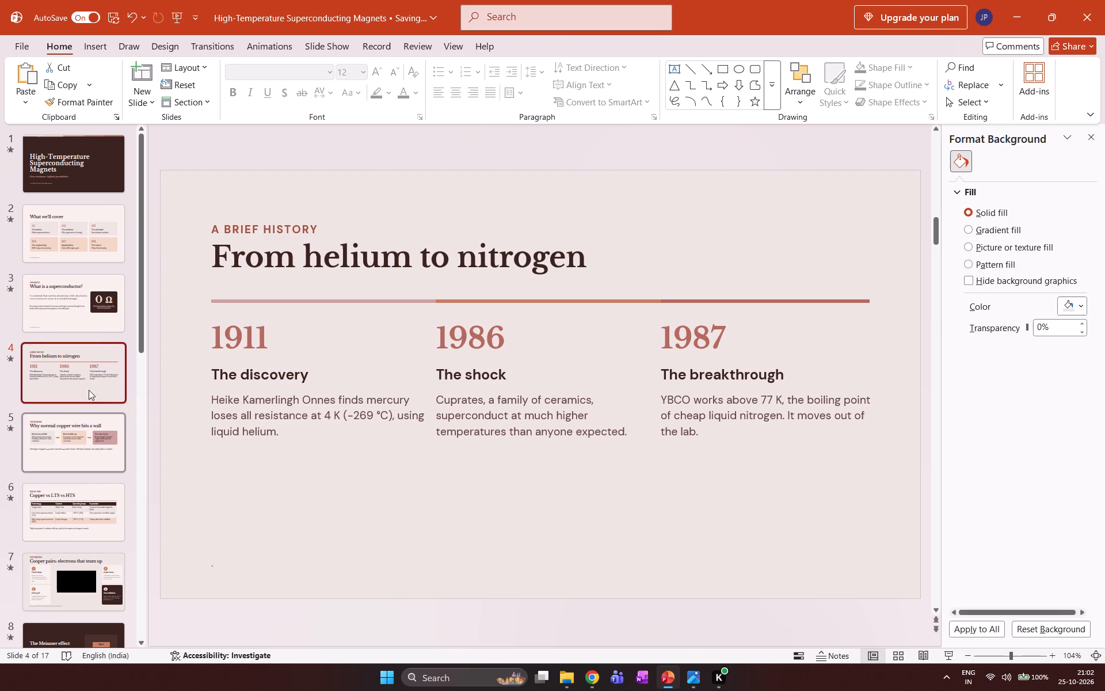
{"action": "scroll", "coordinate": [84, 388], "scroll_direction": "down", "scroll_amount": 1}
{"action": "scroll", "coordinate": [85, 388], "scroll_direction": "up", "scroll_amount": 1}
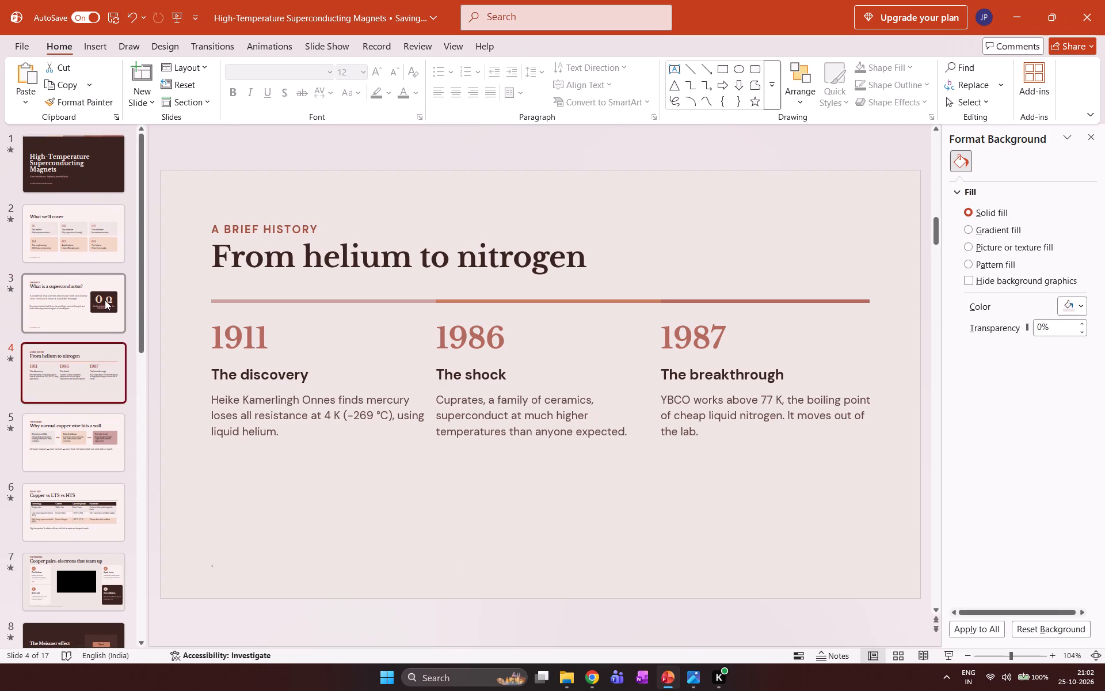
{"action": "left_click", "coordinate": [105, 300]}
{"action": "left_click", "coordinate": [287, 563]}
{"action": "key", "text": "BackSpace"}
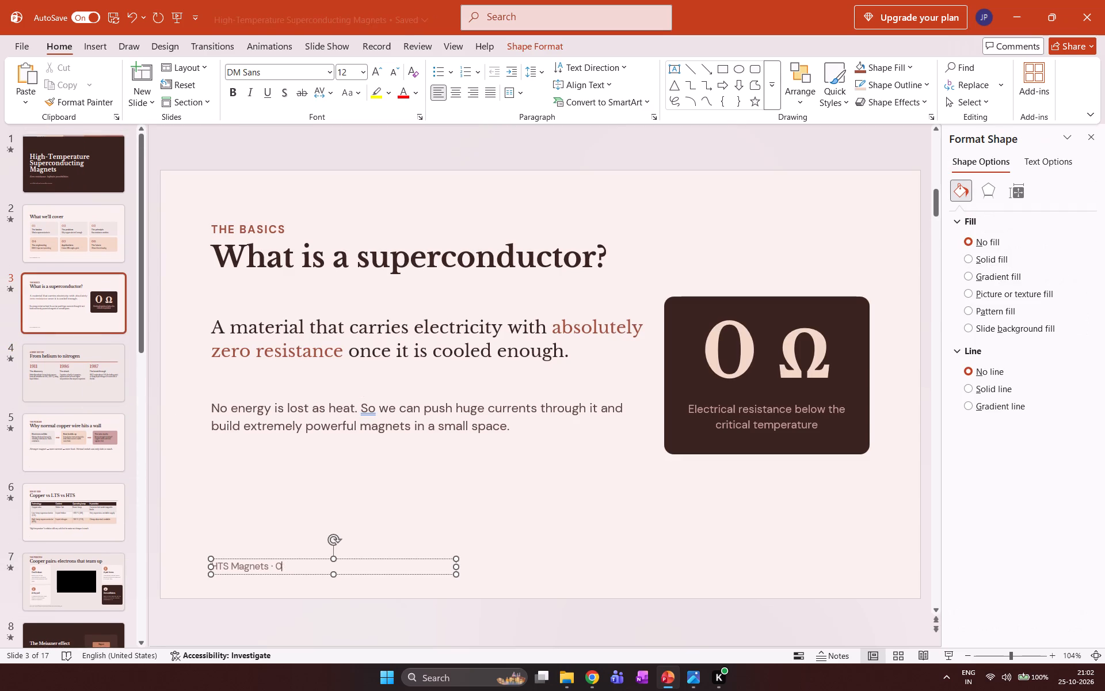
{"action": "key", "text": "BackSpace"}
{"action": "key", "text": "BackSpace"}
{"action": "key", "text": "Left"}
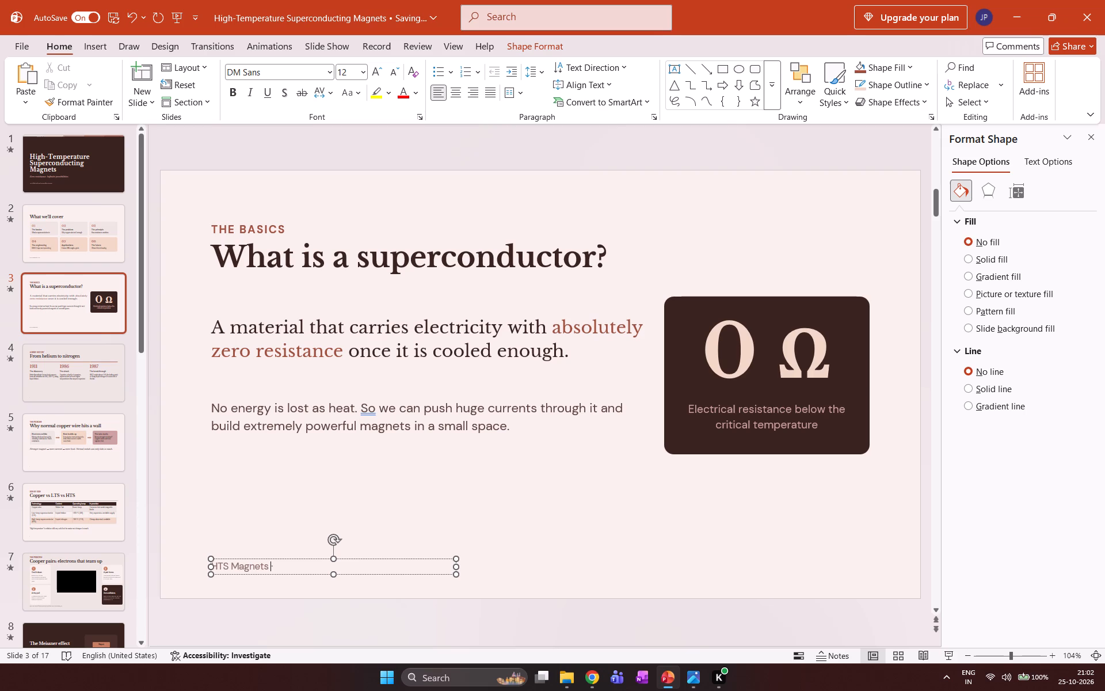
{"action": "key", "text": "backslash"}
{"action": "key", "text": "backslash"}
{"action": "key", "text": "backslash"}
{"action": "key", "text": "BackSpace"}
{"action": "key", "text": "BackSpace"}
{"action": "key", "text": "BackSpace"}
{"action": "key", "text": "BackSpace"}
{"action": "key", "text": "BackSpace"}
{"action": "key", "text": "BackSpace"}
{"action": "key", "text": "BackSpace"}
{"action": "key", "text": "BackSpace"}
{"action": "key", "text": "BackSpace"}
{"action": "key", "text": "BackSpace"}
{"action": "key", "text": "BackSpace"}
{"action": "key", "text": "BackSpace"}
{"action": "key", "text": "BackSpace"}
{"action": "key", "text": "BackSpace"}
{"action": "key", "text": "BackSpace"}
{"action": "key", "text": "BackSpace"}
{"action": "key", "text": "BackSpace"}
{"action": "key", "text": "BackSpace"}
{"action": "key", "text": "BackSpace"}
{"action": "key", "text": "BackSpace"}
Delete the footer text "HTS Magnets" and its number on slide 2, What we'll cover, keeping only the middle dot.
{"action": "left_click", "coordinate": [48, 235]}
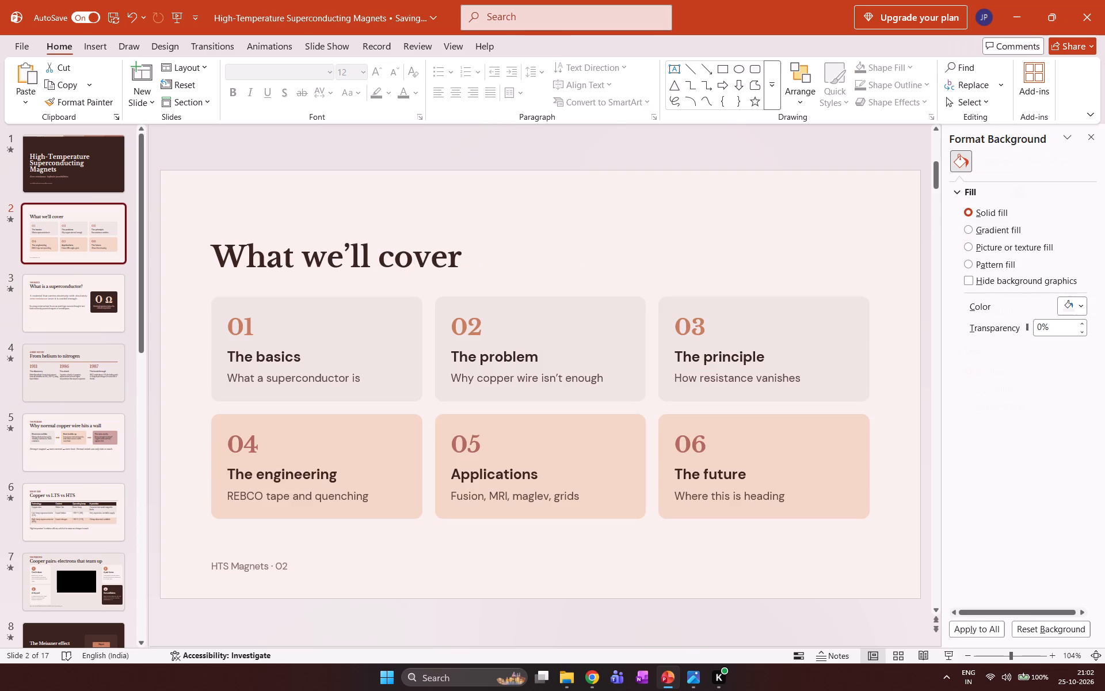
{"action": "left_click", "coordinate": [286, 566]}
{"action": "key", "text": "BackSpace"}
{"action": "key", "text": "BackSpace"}
{"action": "key", "text": "BackSpace"}
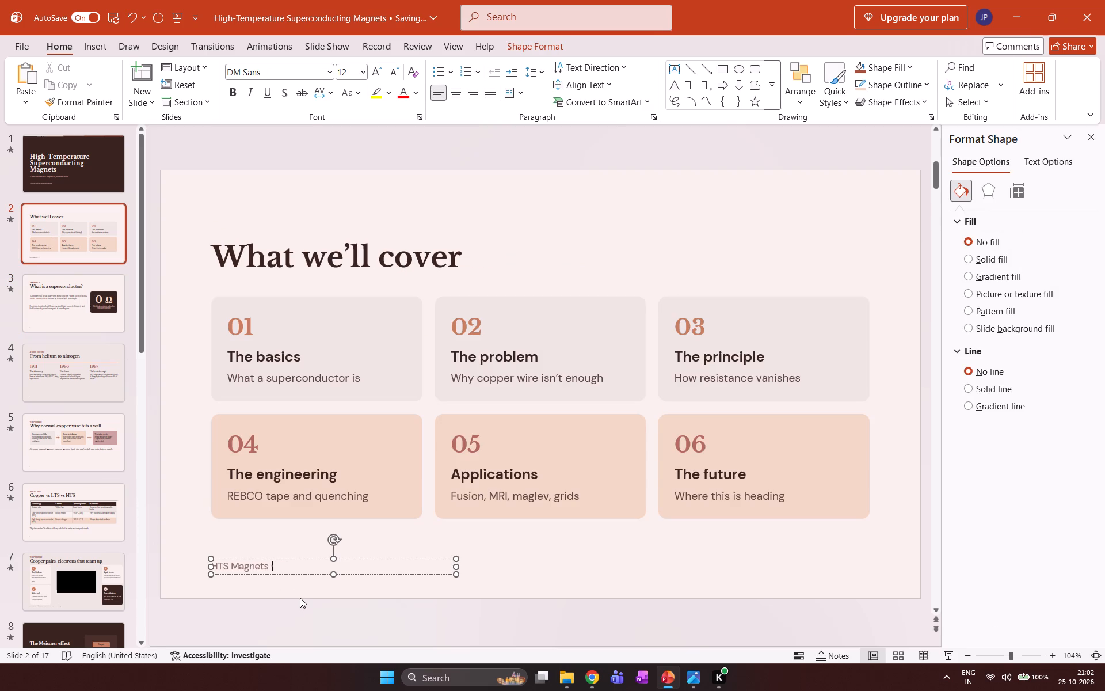
{"action": "key", "text": "Left"}
{"action": "key", "text": "Left"}
{"action": "key", "text": "Right"}
{"action": "key", "text": "BackSpace"}
{"action": "key", "text": "BackSpace"}
{"action": "key", "text": "BackSpace"}
{"action": "key", "text": "BackSpace"}
{"action": "key", "text": "BackSpace"}
{"action": "key", "text": "BackSpace"}
{"action": "key", "text": "BackSpace"}
{"action": "key", "text": "BackSpace"}
{"action": "key", "text": "BackSpace"}
{"action": "key", "text": "BackSpace"}
{"action": "key", "text": "BackSpace"}
{"action": "key", "text": "BackSpace"}
{"action": "key", "text": "BackSpace"}
{"action": "key", "text": "BackSpace"}
{"action": "key", "text": "BackSpace"}
{"action": "key", "text": "BackSpace"}
{"action": "key", "text": "BackSpace"}
{"action": "key", "text": "BackSpace"}
{"action": "key", "text": "BackSpace"}
Review slides 1 to 4, checking the cleaned footers and reading the three history entries on From helium to nitrogen.
{"action": "left_click", "coordinate": [74, 164]}
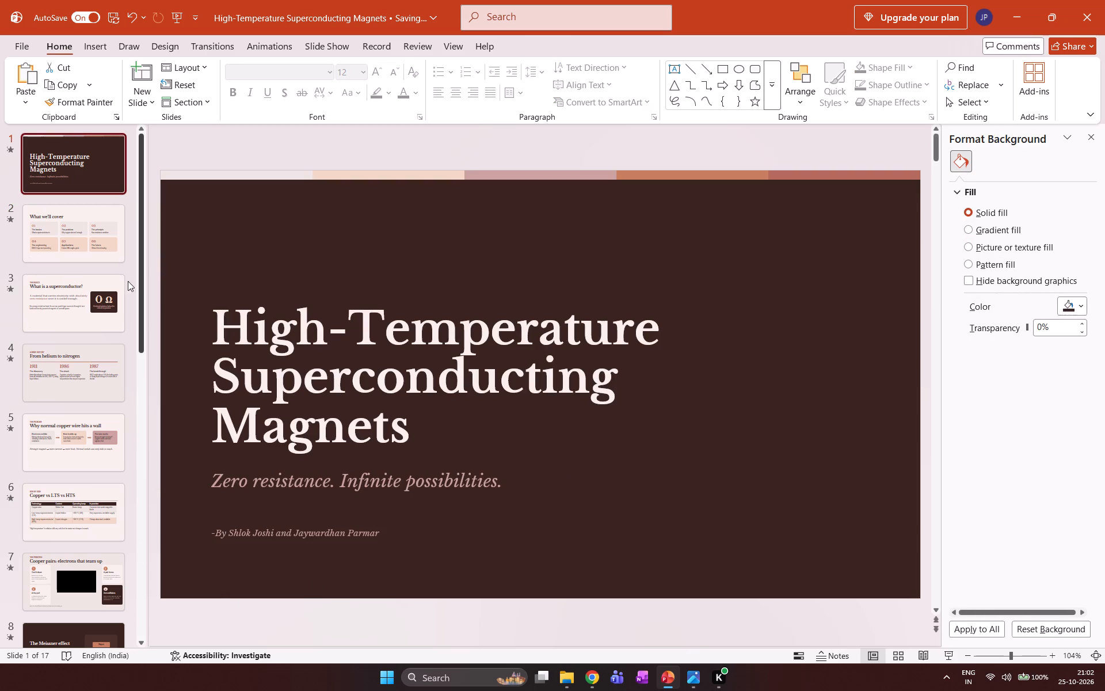
{"action": "left_click", "coordinate": [81, 226]}
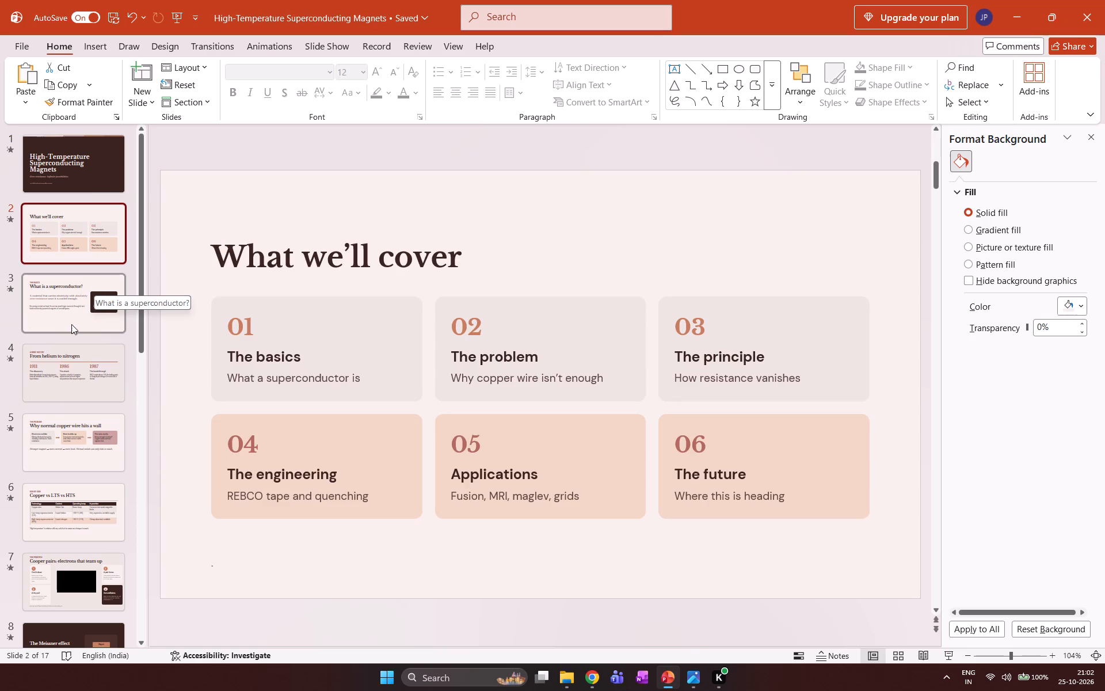
{"action": "left_click", "coordinate": [71, 324]}
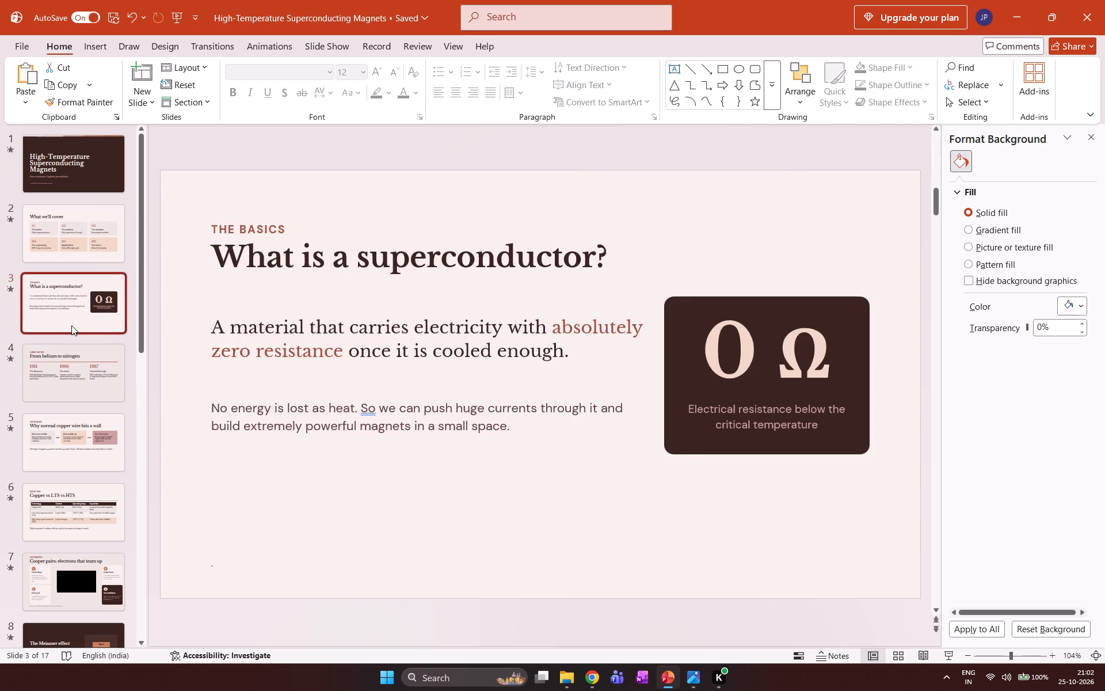
{"action": "left_click", "coordinate": [74, 390]}
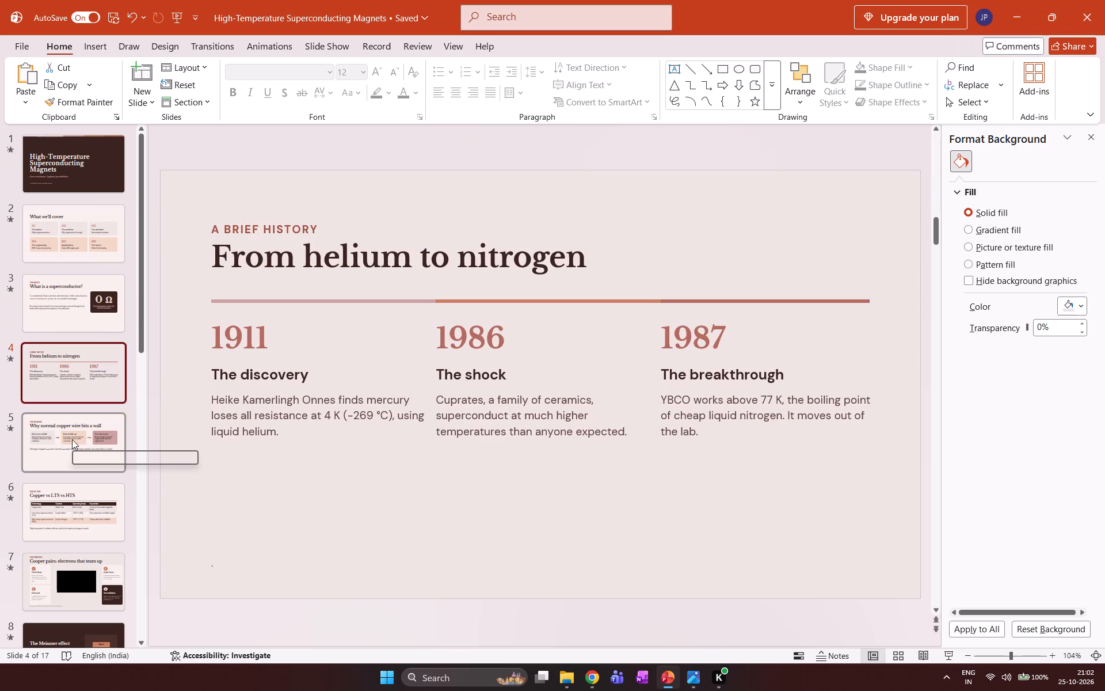
{"action": "left_click", "coordinate": [215, 398]}
{"action": "left_click", "coordinate": [280, 398]}
{"action": "left_click", "coordinate": [326, 400]}
{"action": "left_click", "coordinate": [361, 397]}
{"action": "left_click", "coordinate": [388, 393]}
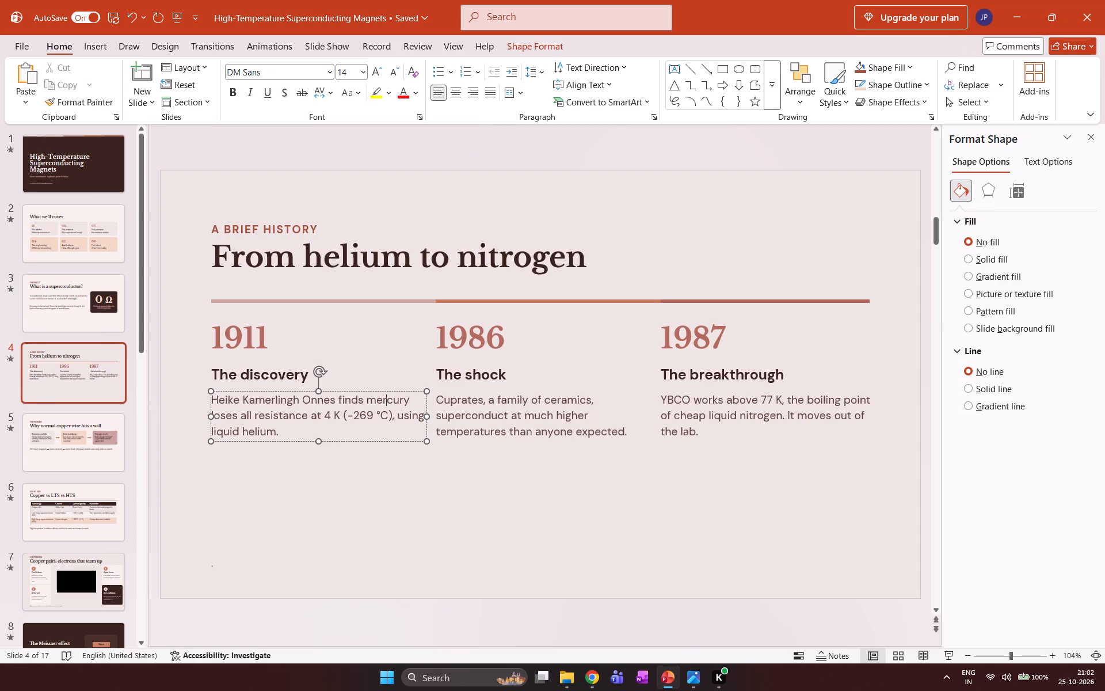
{"action": "left_click", "coordinate": [252, 426]}
{"action": "left_click", "coordinate": [275, 423]}
{"action": "left_click", "coordinate": [357, 501]}
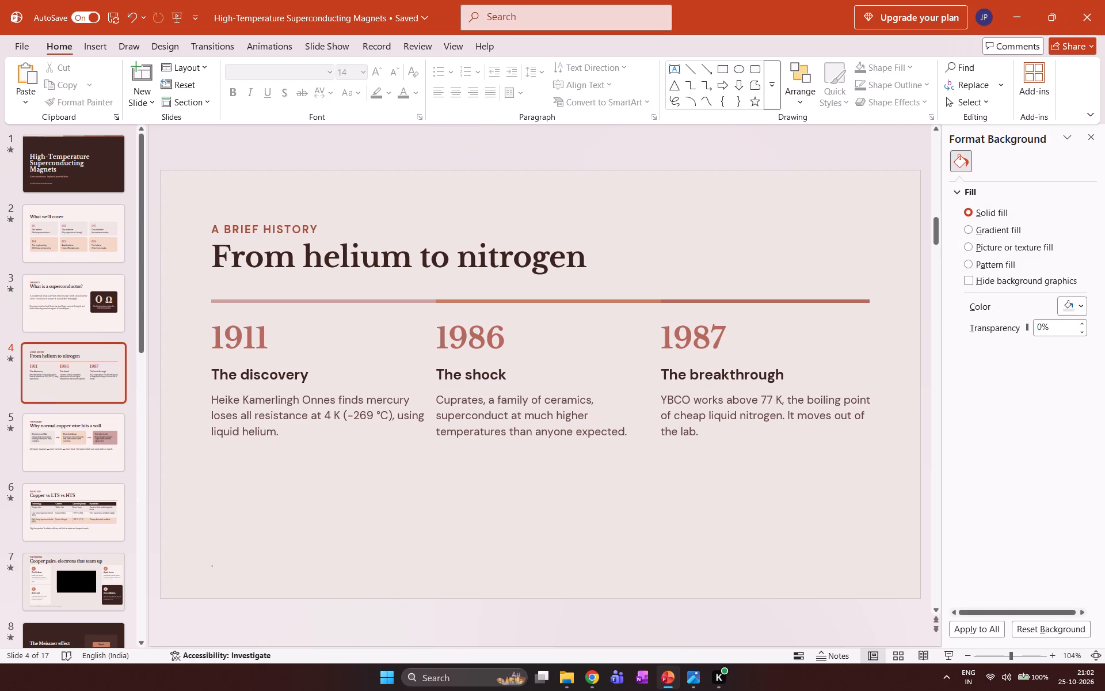
{"action": "left_click", "coordinate": [455, 404]}
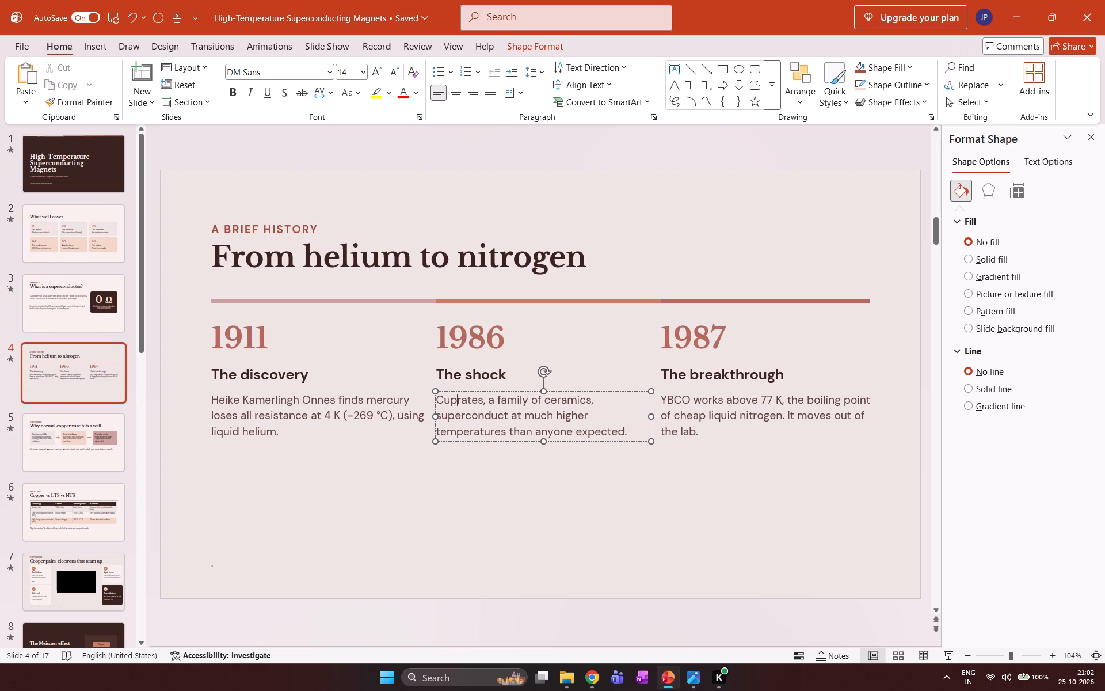
{"action": "left_click", "coordinate": [772, 411]}
{"action": "left_click", "coordinate": [805, 398]}
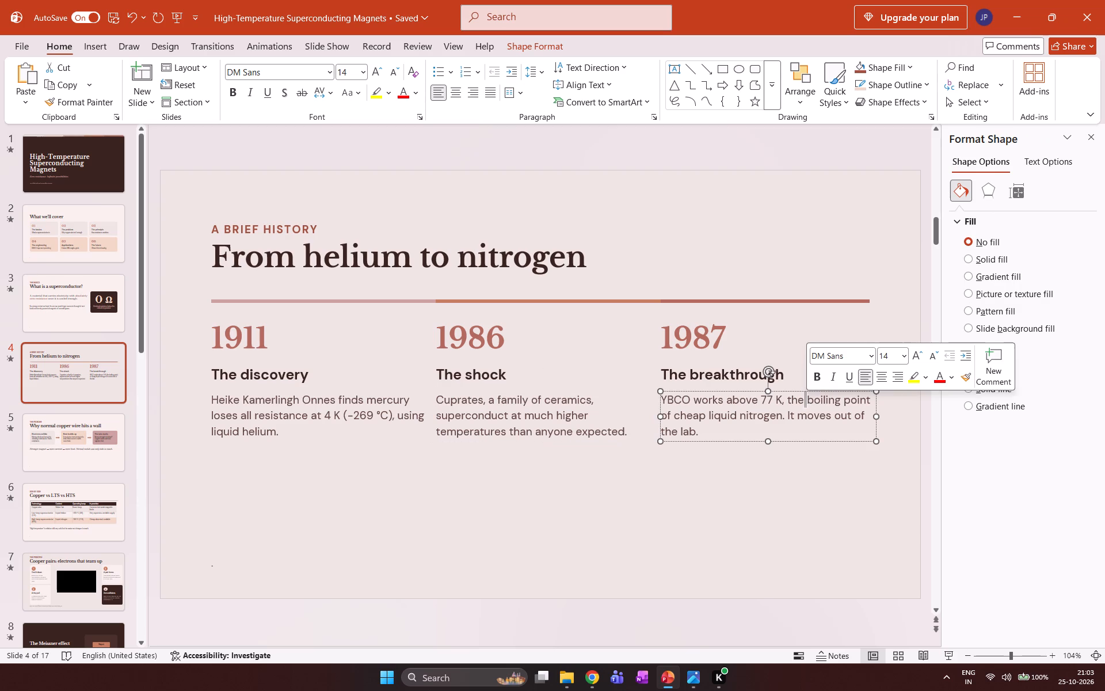
Look through slides 6 to 10, from Copper vs LTS vs HTS to REBCO tape, checking their content and footers.
{"action": "scroll", "coordinate": [616, 506], "scroll_direction": "down", "scroll_amount": 2}
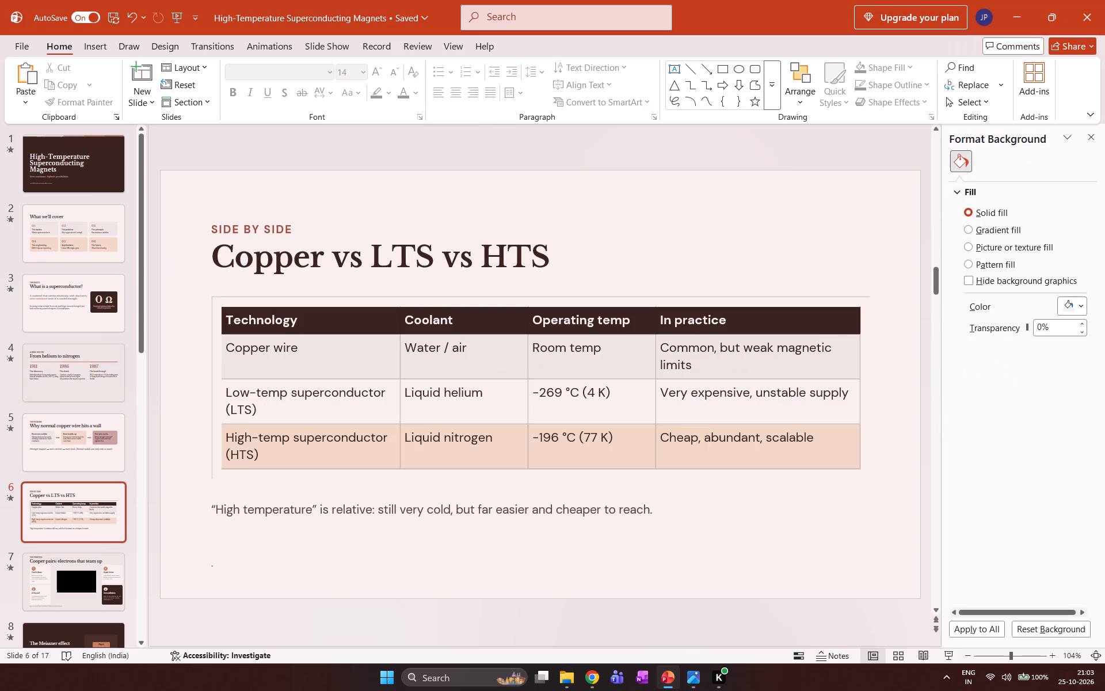
{"action": "scroll", "coordinate": [87, 492], "scroll_direction": "down", "scroll_amount": 2}
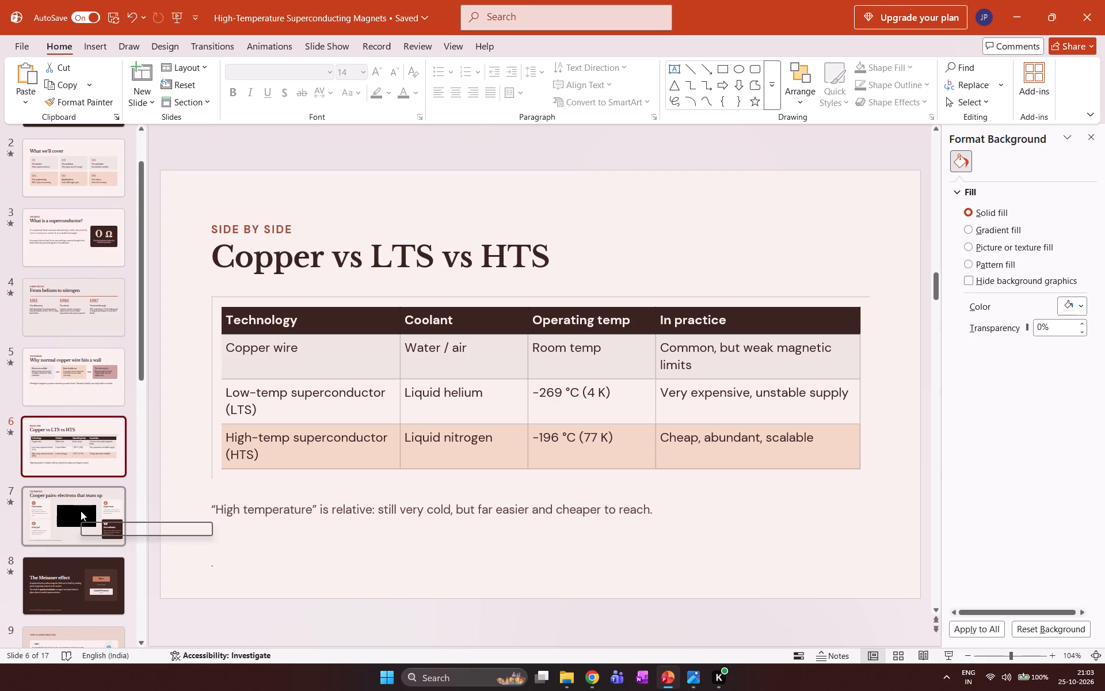
{"action": "left_click", "coordinate": [82, 392]}
{"action": "left_click", "coordinate": [76, 504]}
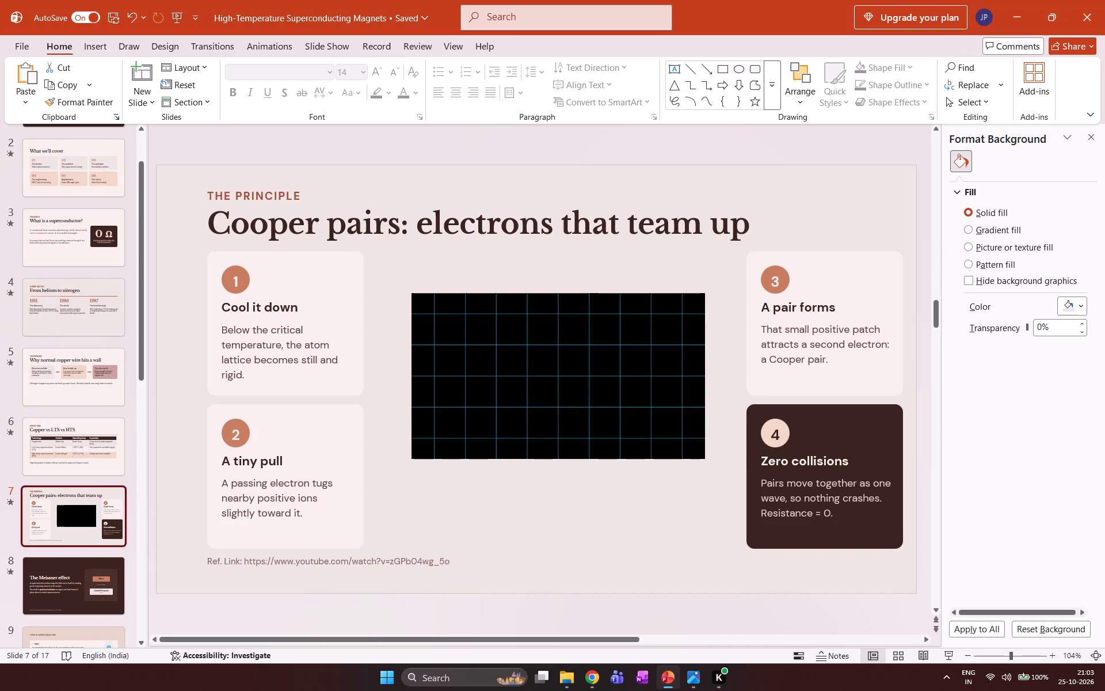
{"action": "left_click", "coordinate": [85, 582]}
{"action": "left_click", "coordinate": [101, 509]}
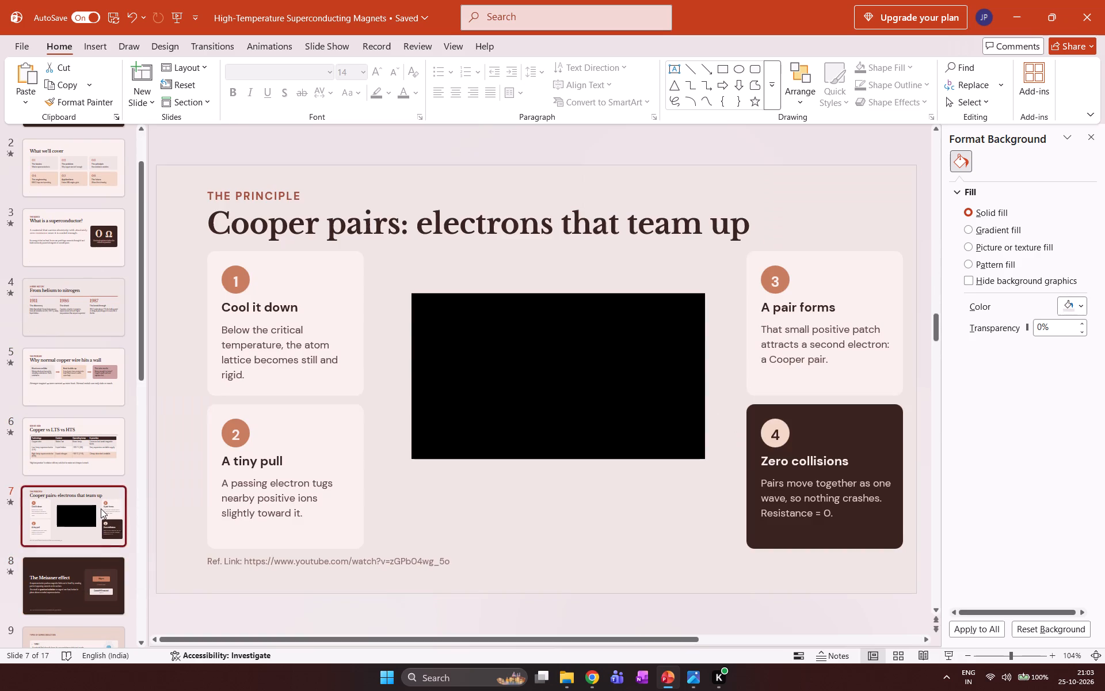
{"action": "scroll", "coordinate": [100, 541], "scroll_direction": "down", "scroll_amount": 6}
{"action": "left_click", "coordinate": [87, 479]}
{"action": "left_click", "coordinate": [83, 523]}
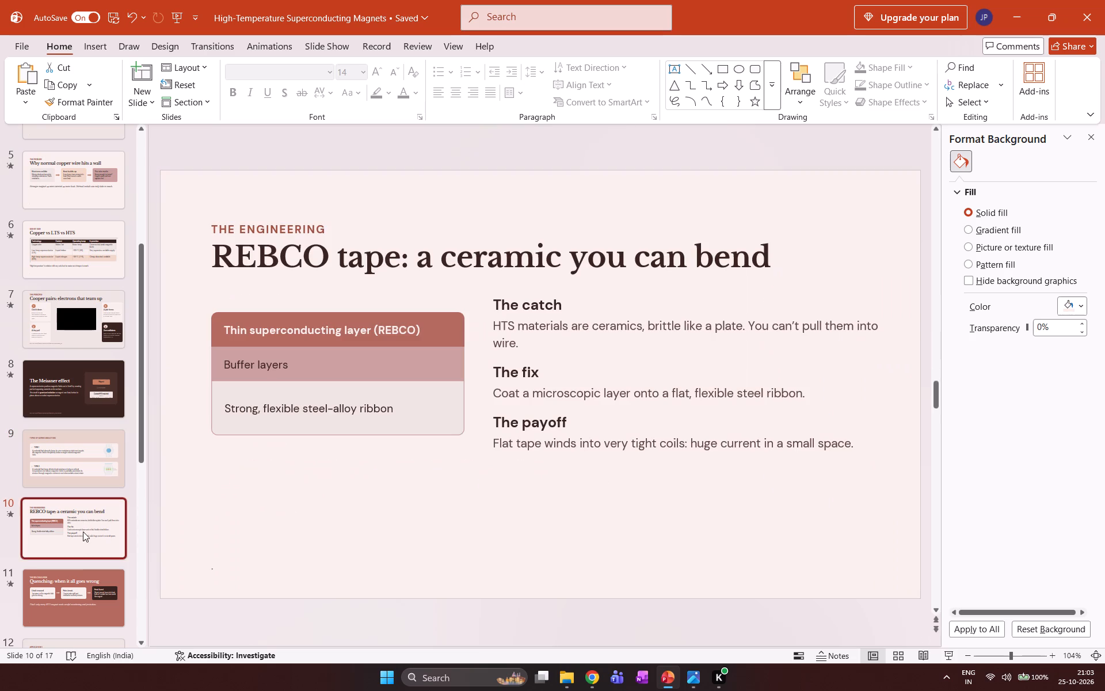
Switch to Chrome and search YouTube for "type 1 and type 2 super conductor".
{"action": "left_click", "coordinate": [593, 678]}
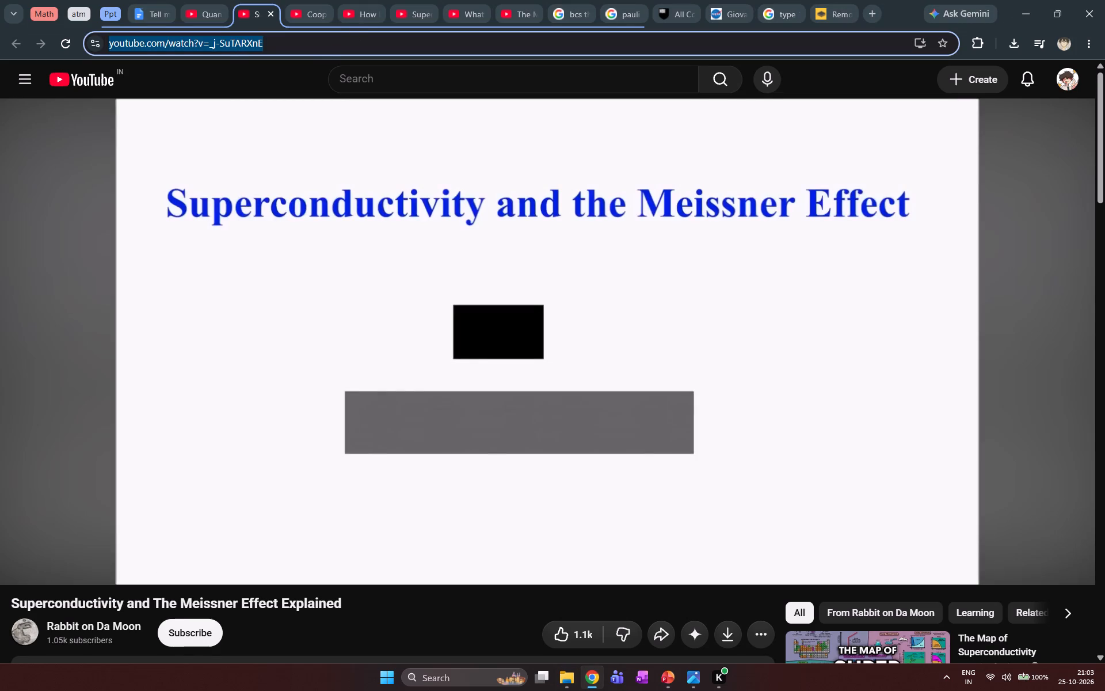
{"action": "left_click", "coordinate": [382, 70]}
{"action": "type", "text": "type 1 and type 2"}
{"action": "key", "text": "space"}
{"action": "type", "text": "super"}
{"action": "key", "text": "space"}
{"action": "type", "text": "conductor"}
{"action": "key", "text": "Return"}
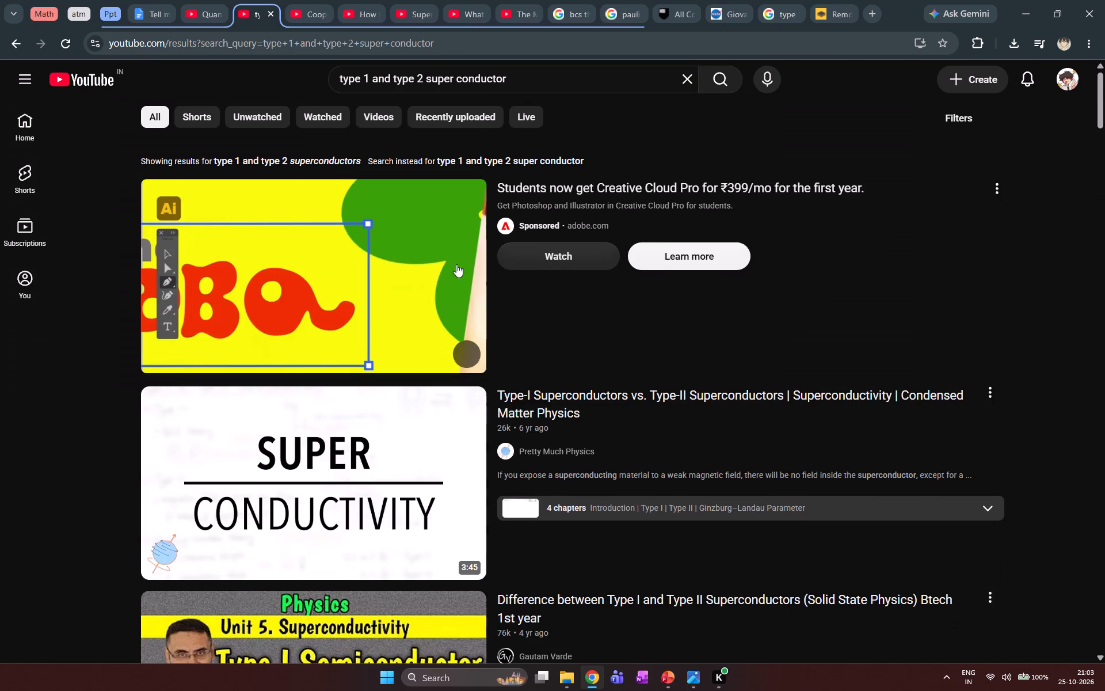
Open the Pretty Much Physics video on Type-I vs. Type-II Superconductors, skip the ad, watch the opening full screen and pause it.
{"action": "scroll", "coordinate": [320, 256], "scroll_direction": "down", "scroll_amount": 3}
{"action": "left_click", "coordinate": [360, 267]}
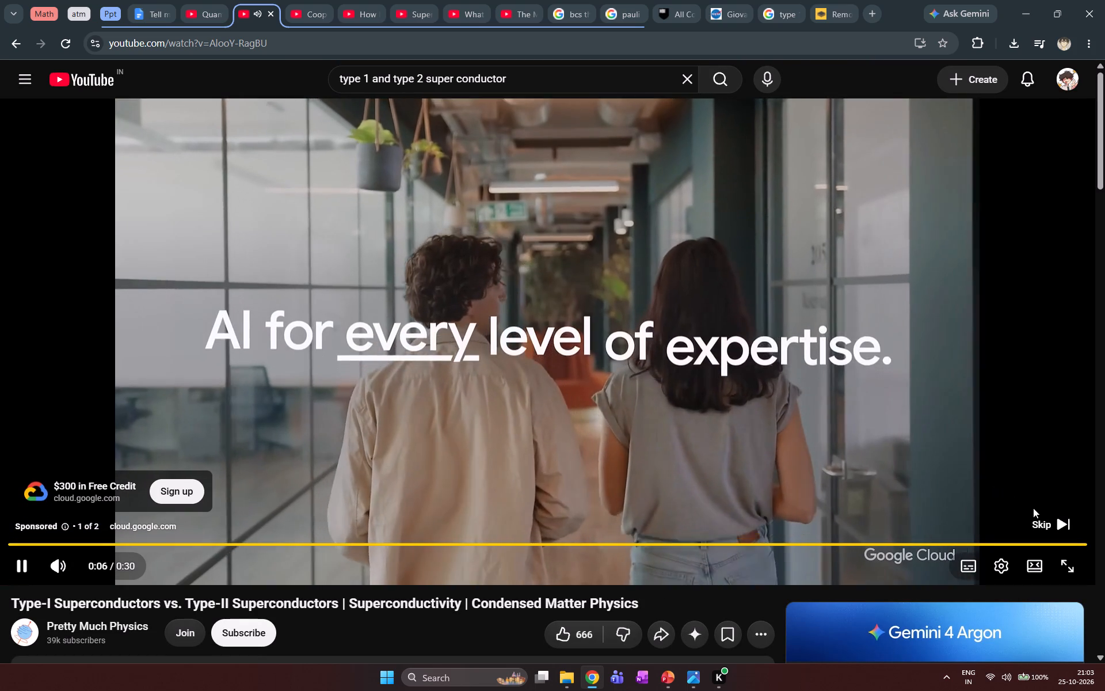
{"action": "left_click", "coordinate": [1042, 515]}
{"action": "left_click", "coordinate": [1074, 571]}
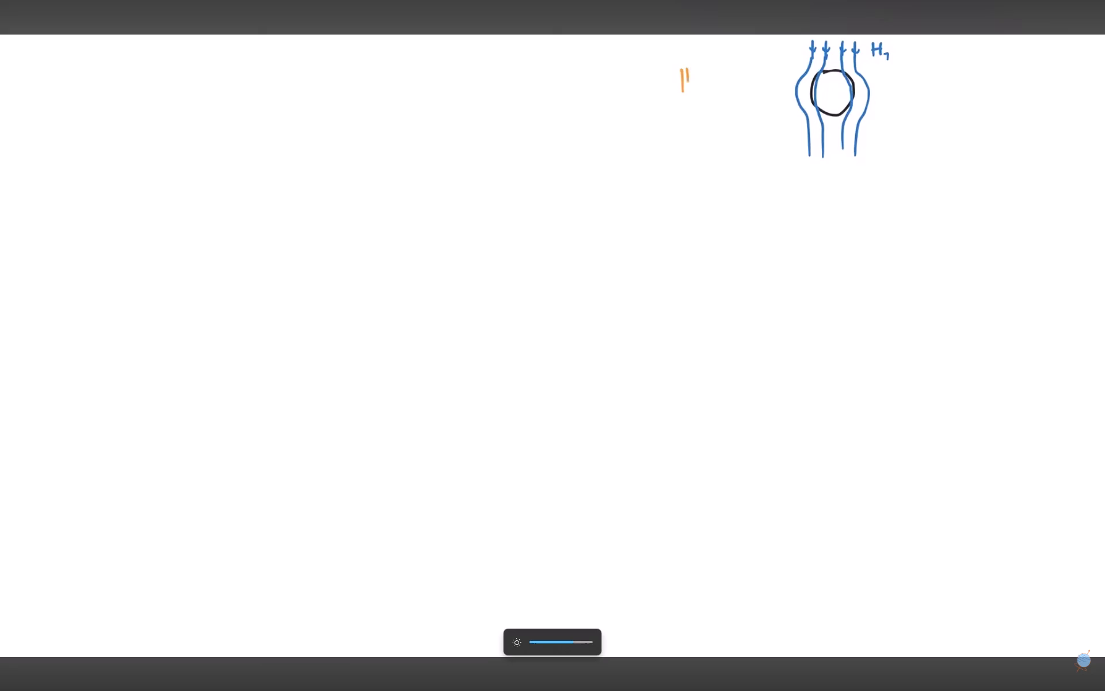
{"action": "key", "text": "f"}
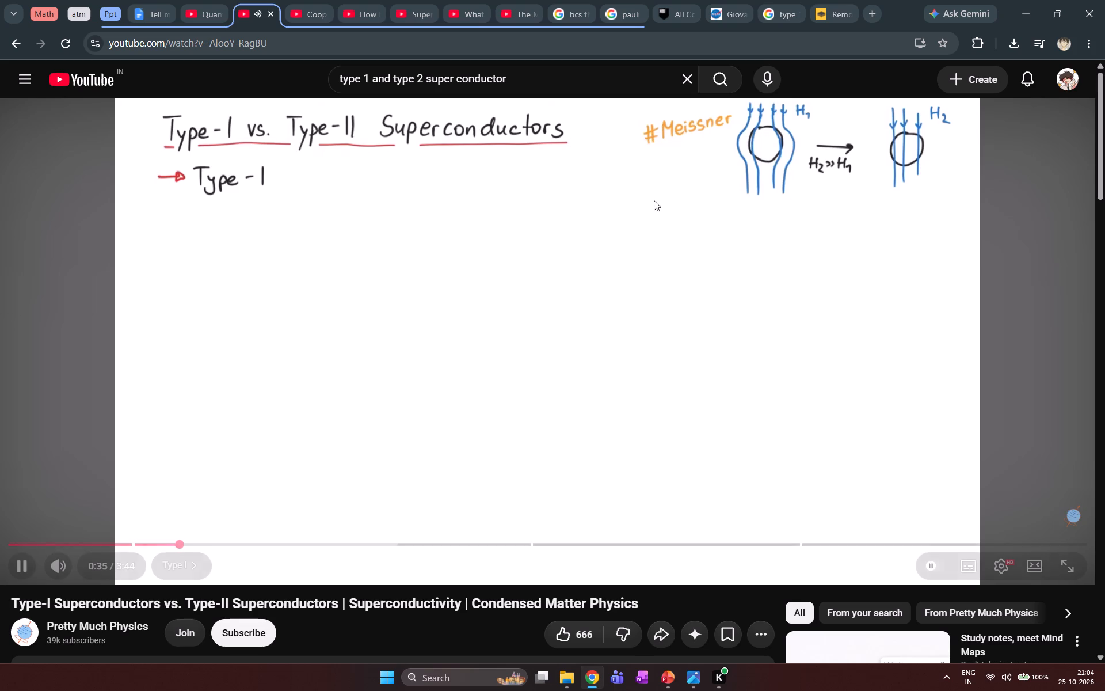
{"action": "left_click", "coordinate": [309, 219]}
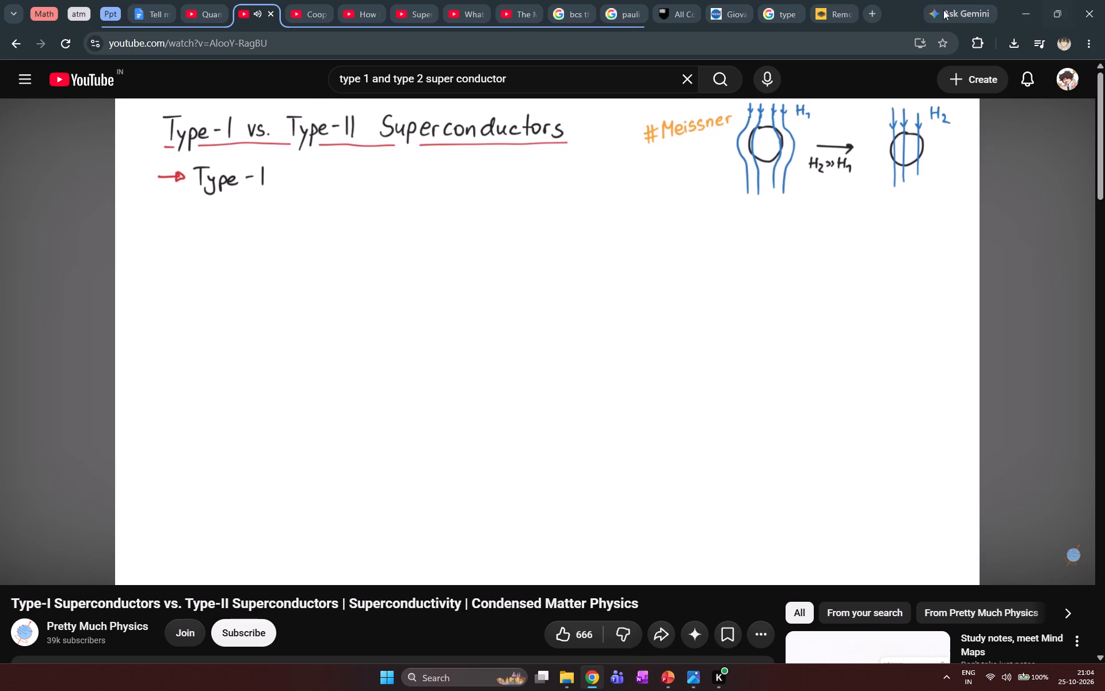
Switch to OneNote and create a new notebook named "Presentation" in the personal OneDrive.
{"action": "left_click", "coordinate": [491, 671]}
{"action": "left_click", "coordinate": [642, 681]}
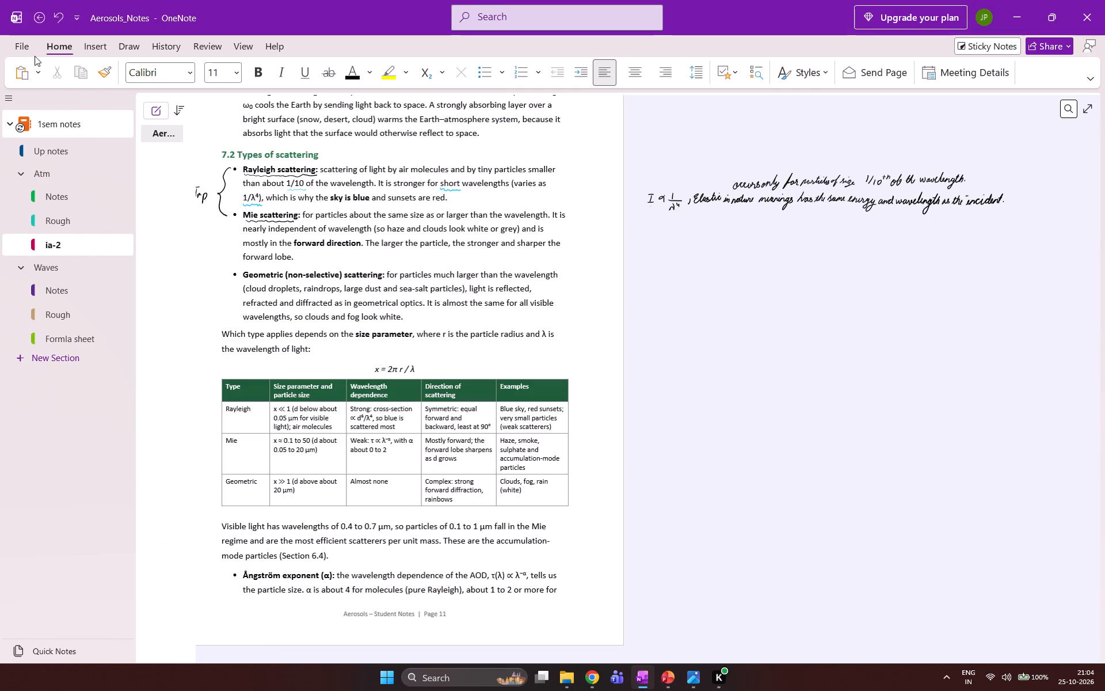
{"action": "left_click", "coordinate": [23, 47]}
{"action": "left_click", "coordinate": [41, 111]}
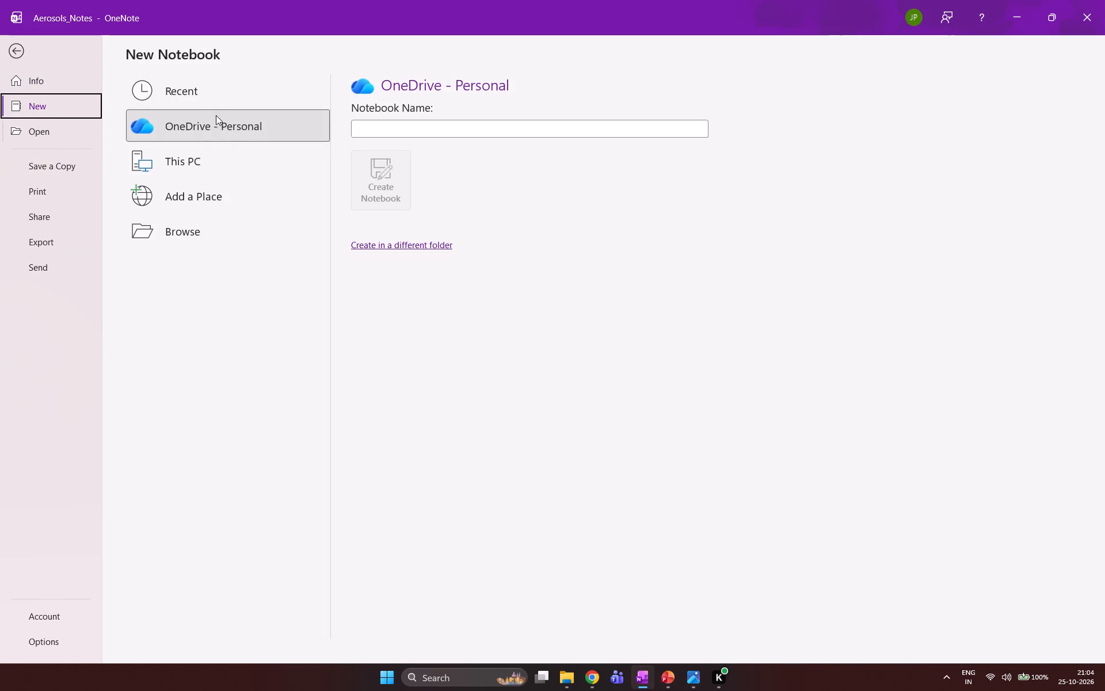
{"action": "left_click", "coordinate": [402, 135]}
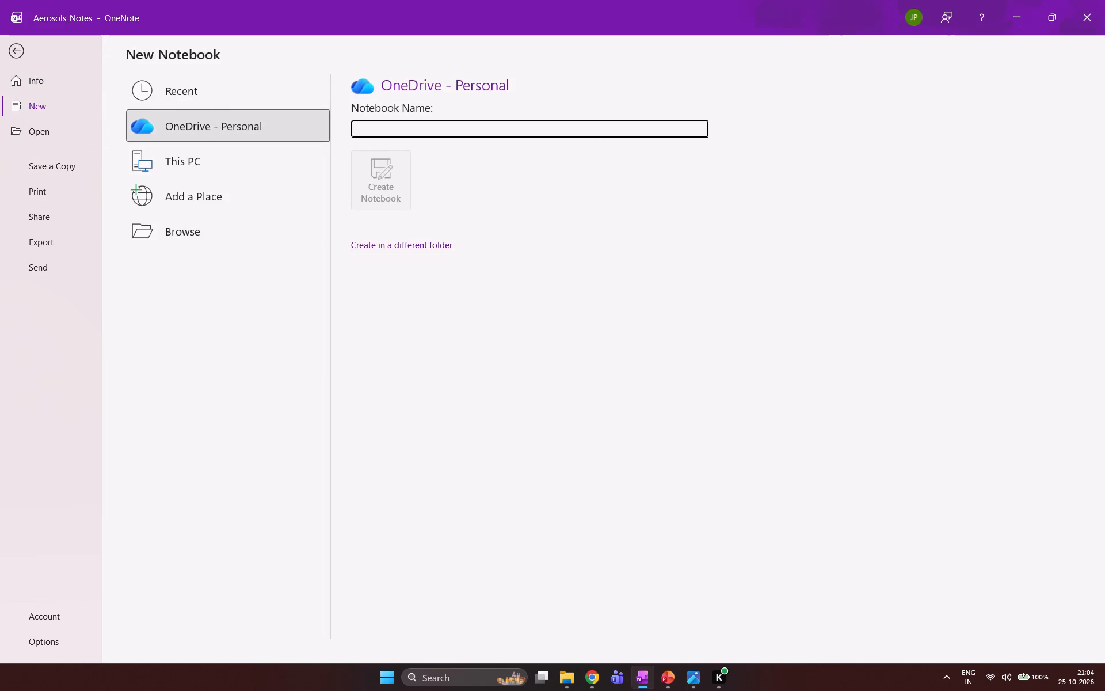
{"action": "type", "text": "resenta"}
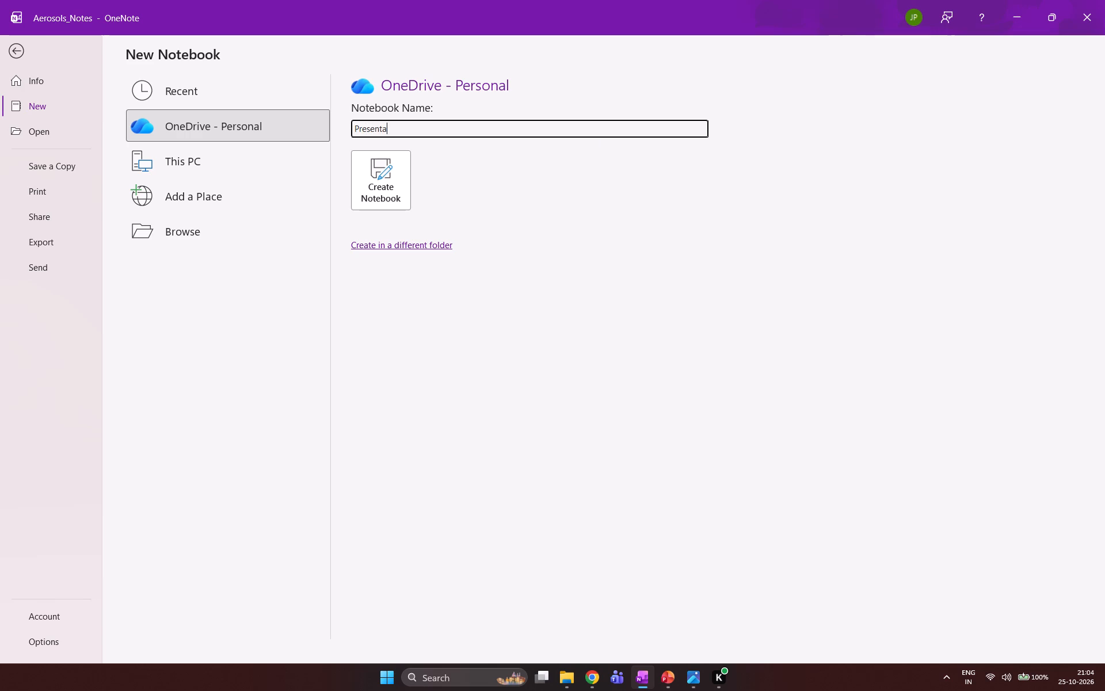
{"action": "type", "text": "tion"}
{"action": "key", "text": "Return"}
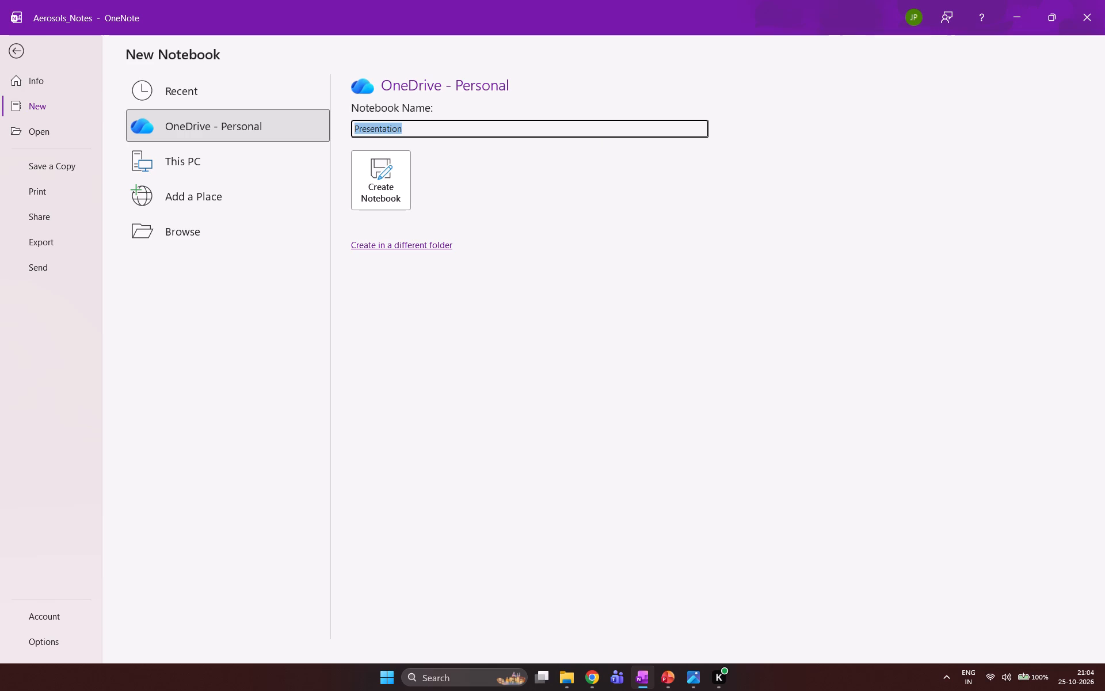
{"action": "key", "text": "Return"}
{"action": "left_click", "coordinate": [896, 147]}
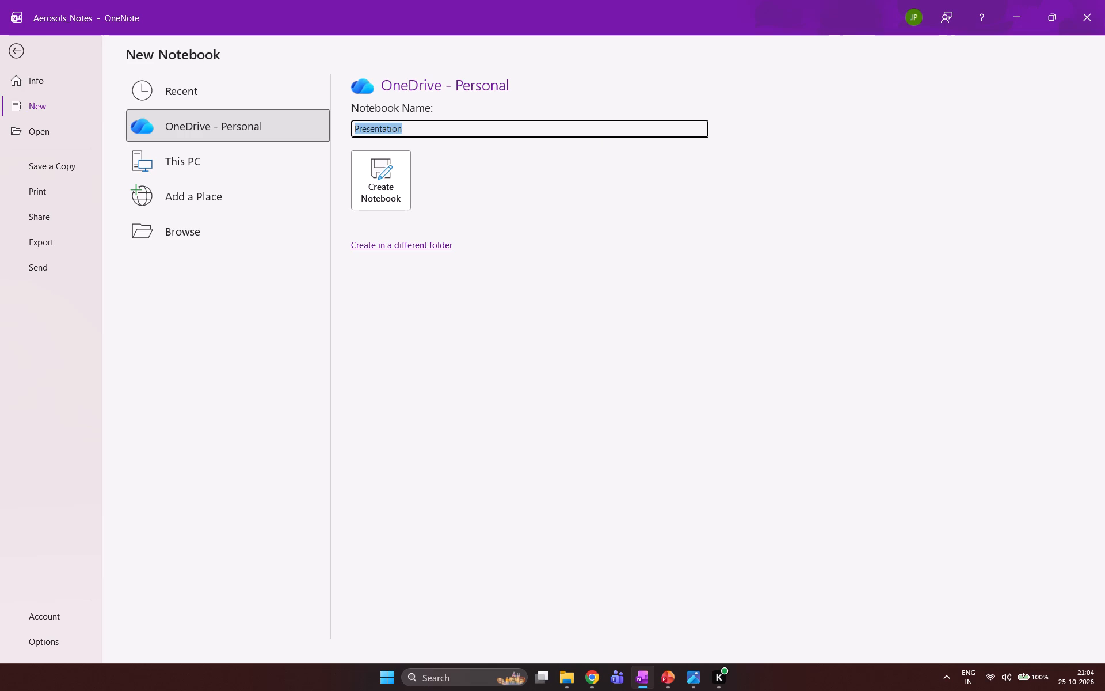
{"action": "right_click", "coordinate": [651, 64]}
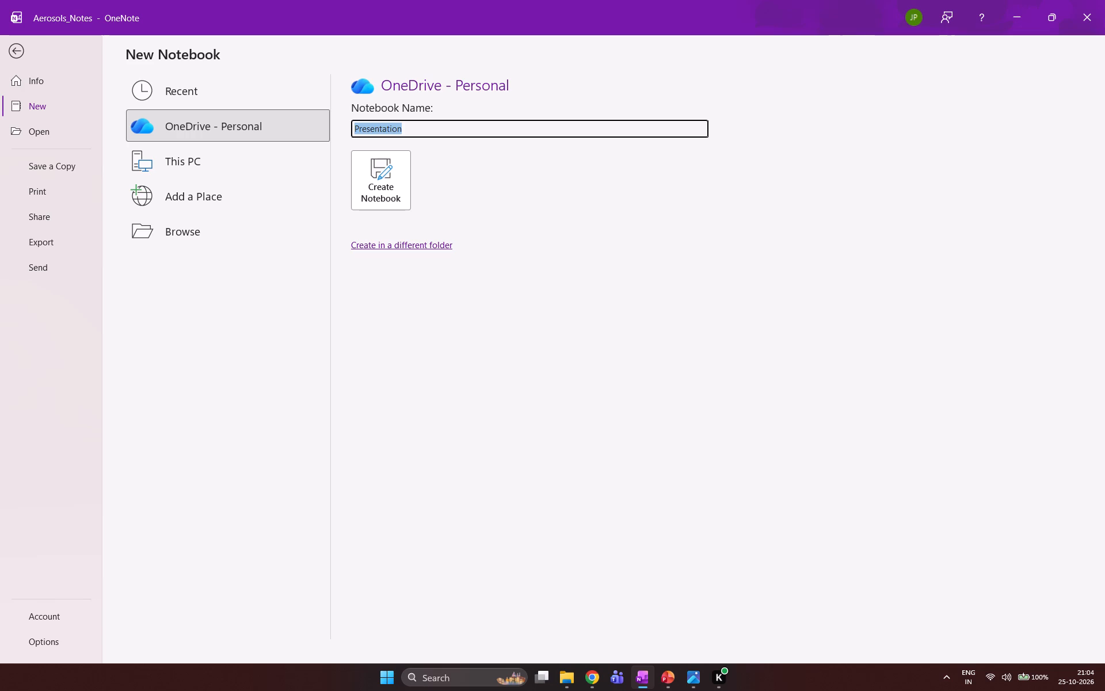